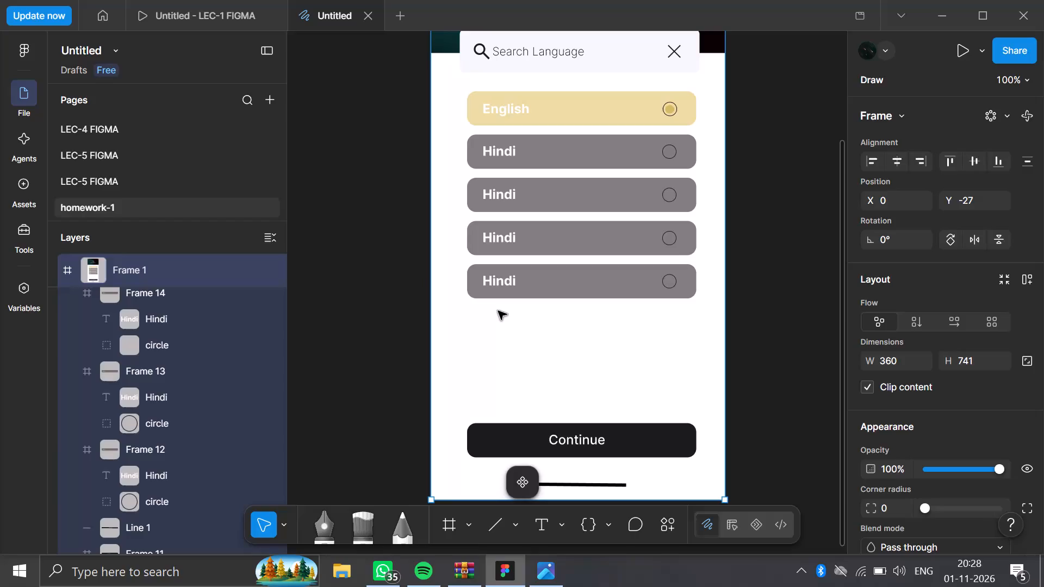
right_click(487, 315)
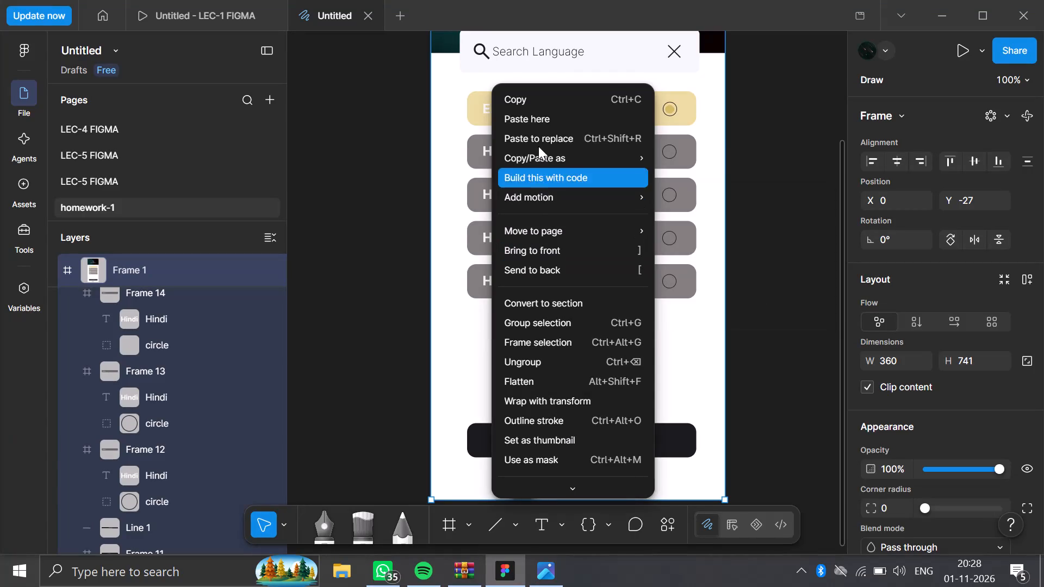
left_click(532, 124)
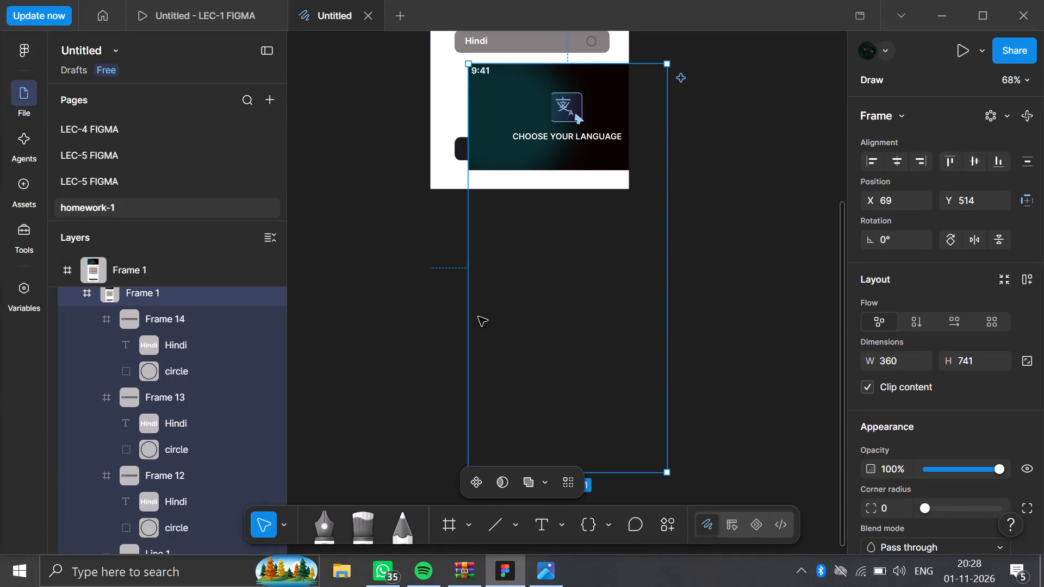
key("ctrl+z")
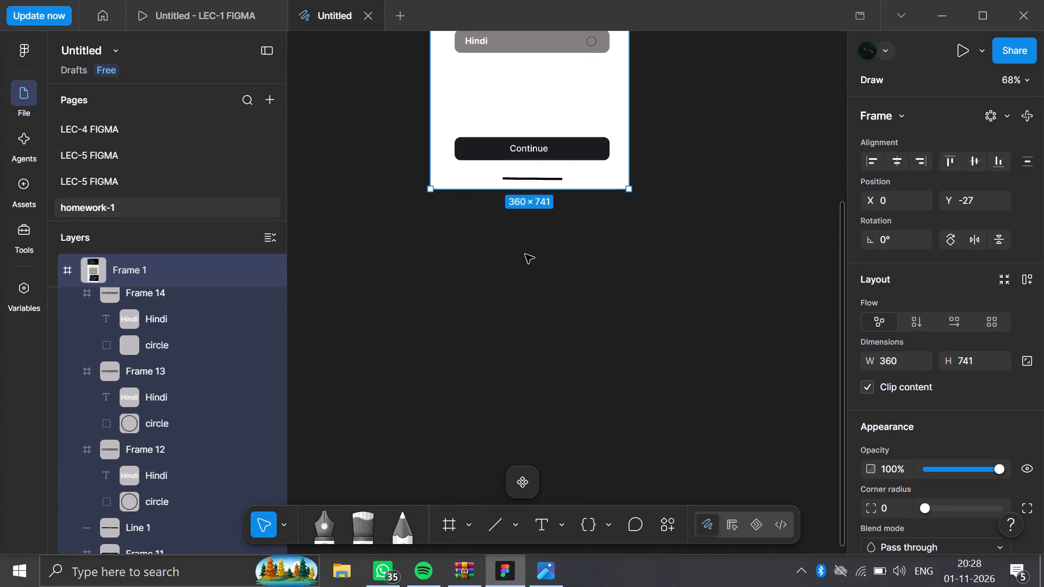
Duplicate the bottom Hindi row and align the copy directly below it at X 44, Y 505.
scroll(525, 254, "up", 3)
scroll(525, 254, "down", 1)
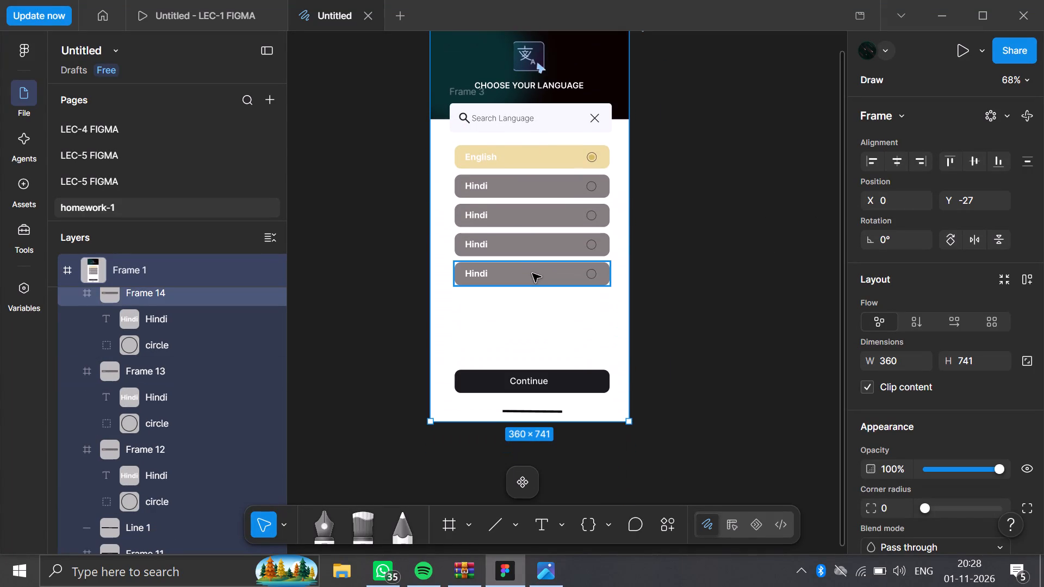
double_click(532, 273)
right_click(532, 273)
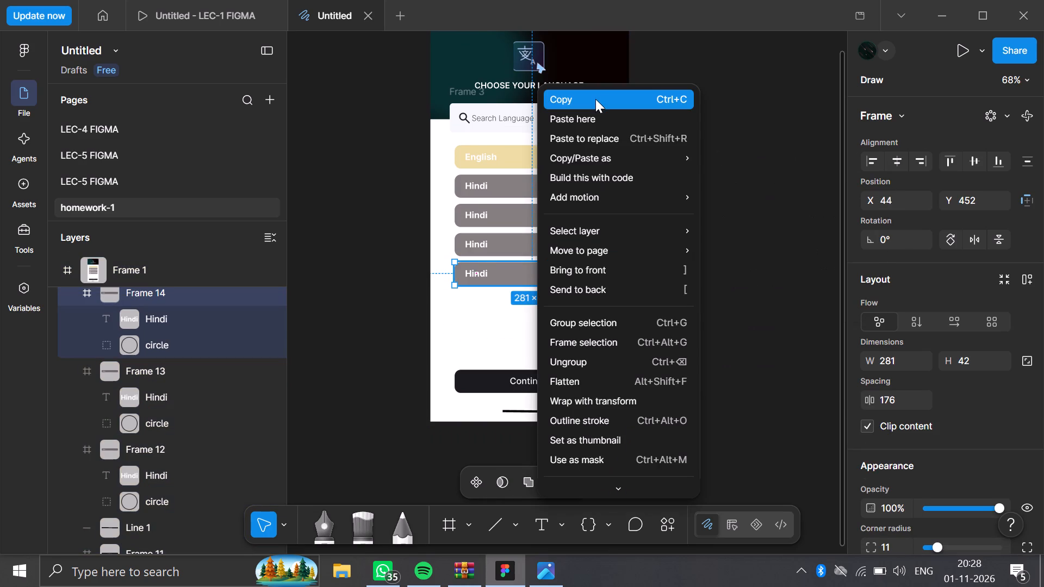
left_click(595, 99)
right_click(465, 295)
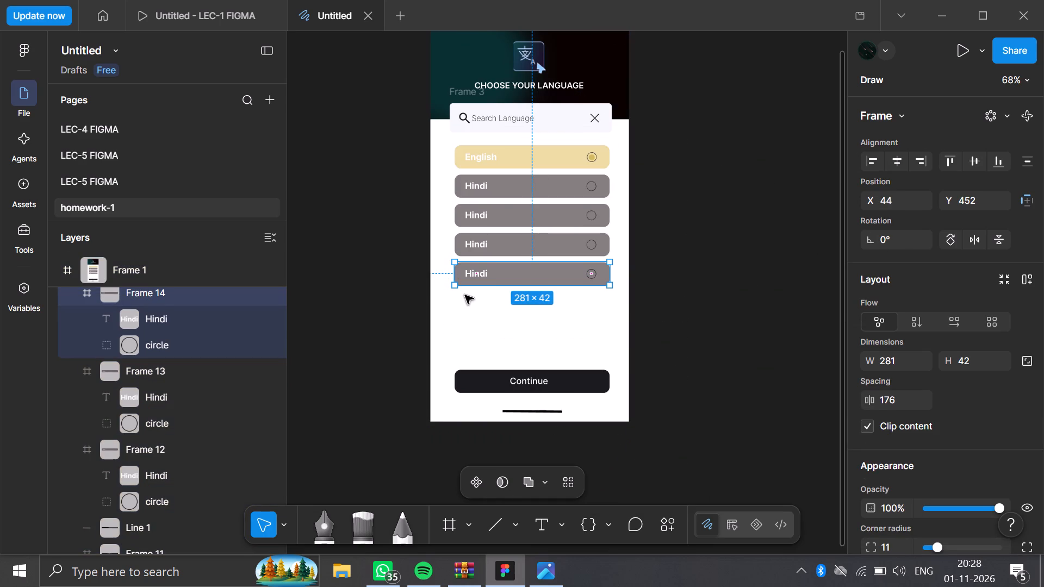
left_click(497, 121)
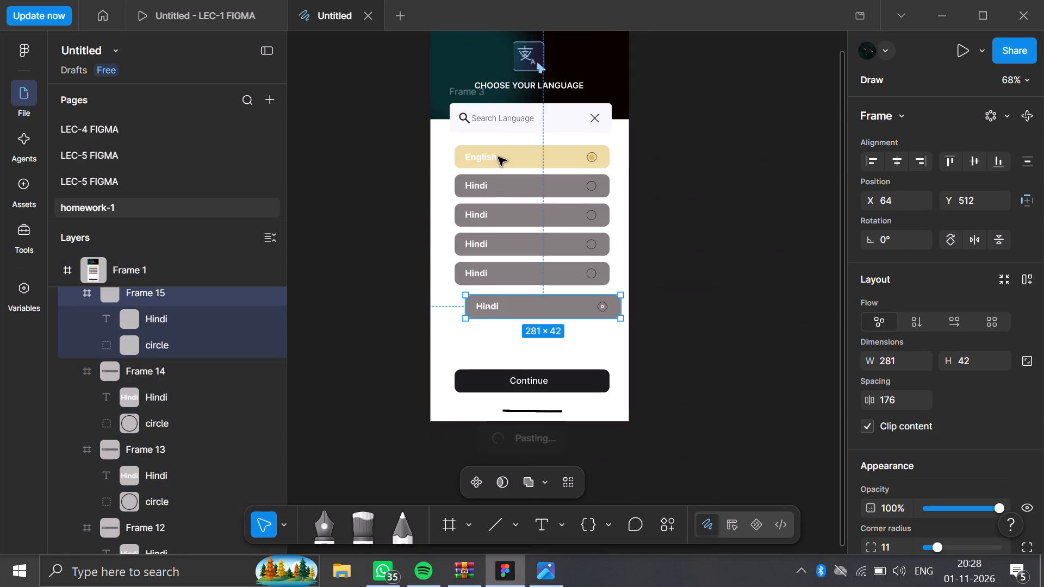
left_click_drag(487, 304, 478, 301)
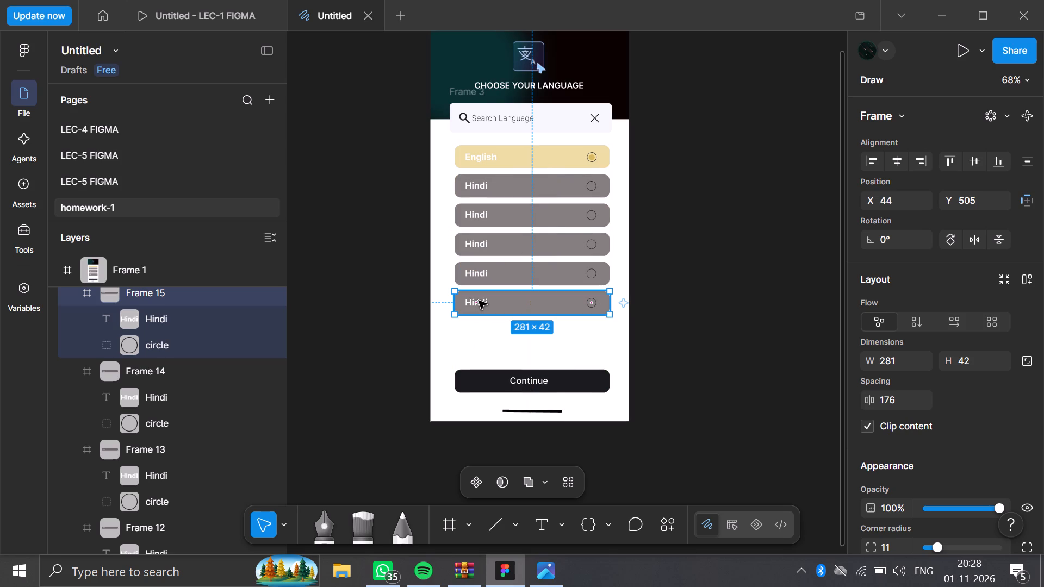
Duplicate the new bottom Hindi row and place the copy beneath it, left-aligned at X 44 with matching row spacing.
right_click(539, 297)
left_click(333, 315)
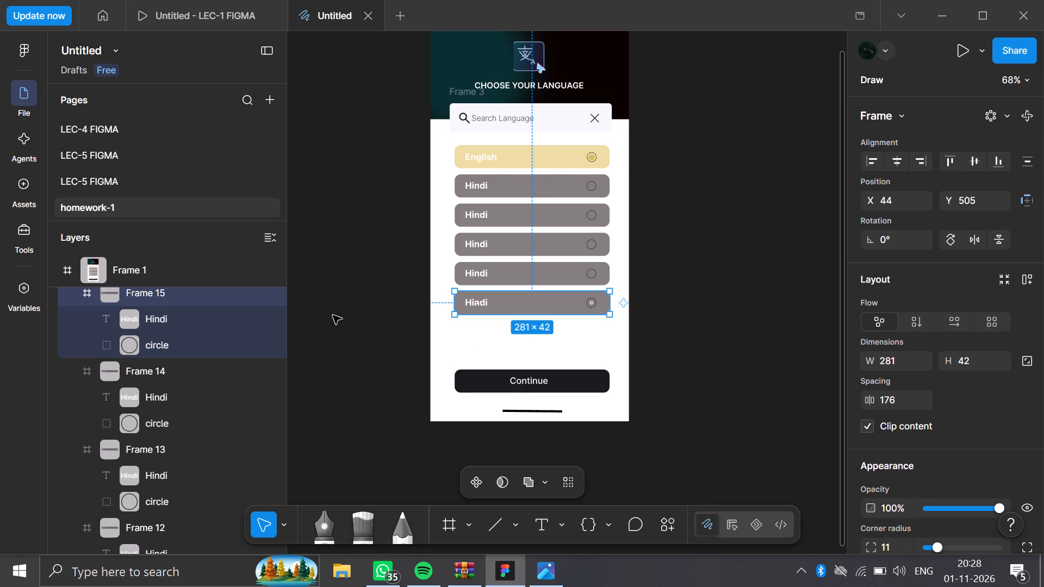
left_click(489, 303)
right_click(489, 303)
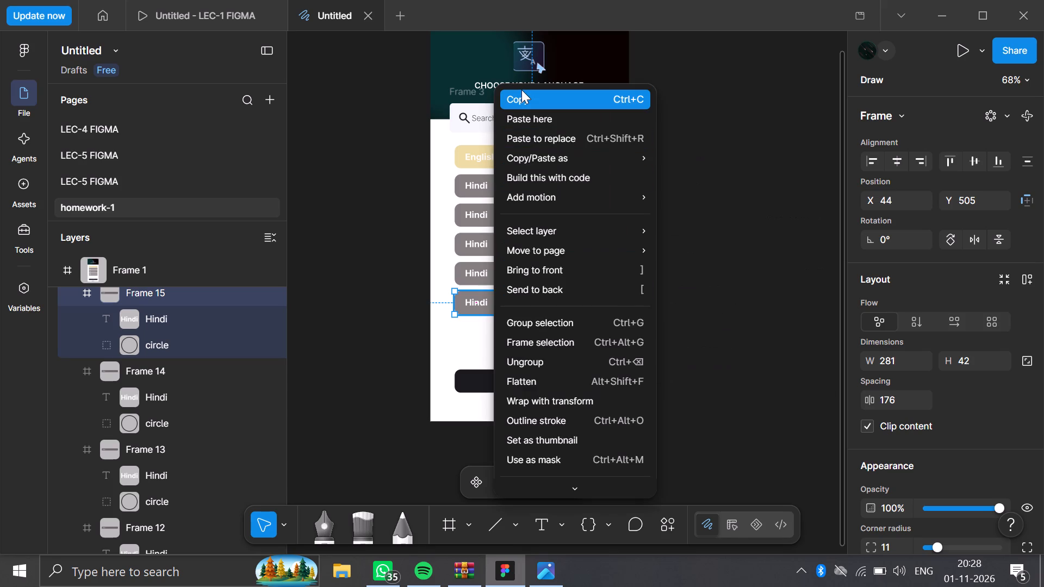
left_click(521, 90)
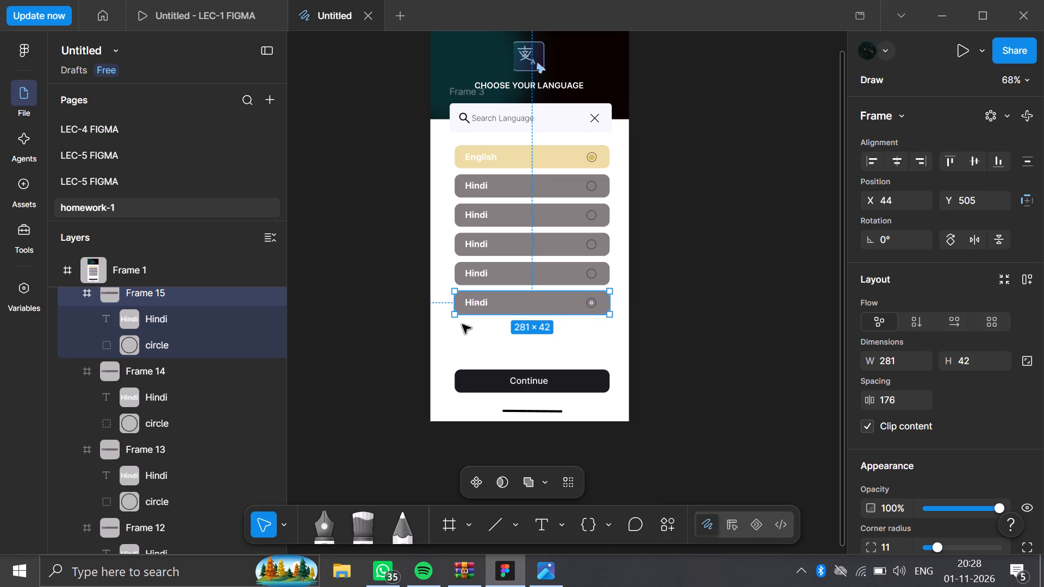
right_click(462, 324)
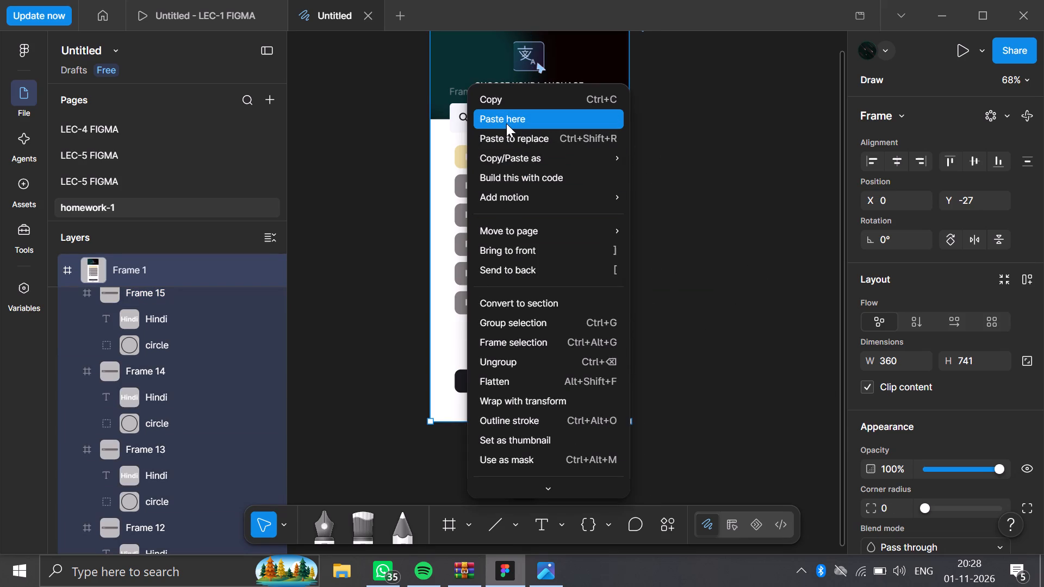
left_click(506, 123)
left_click_drag(551, 340, 543, 338)
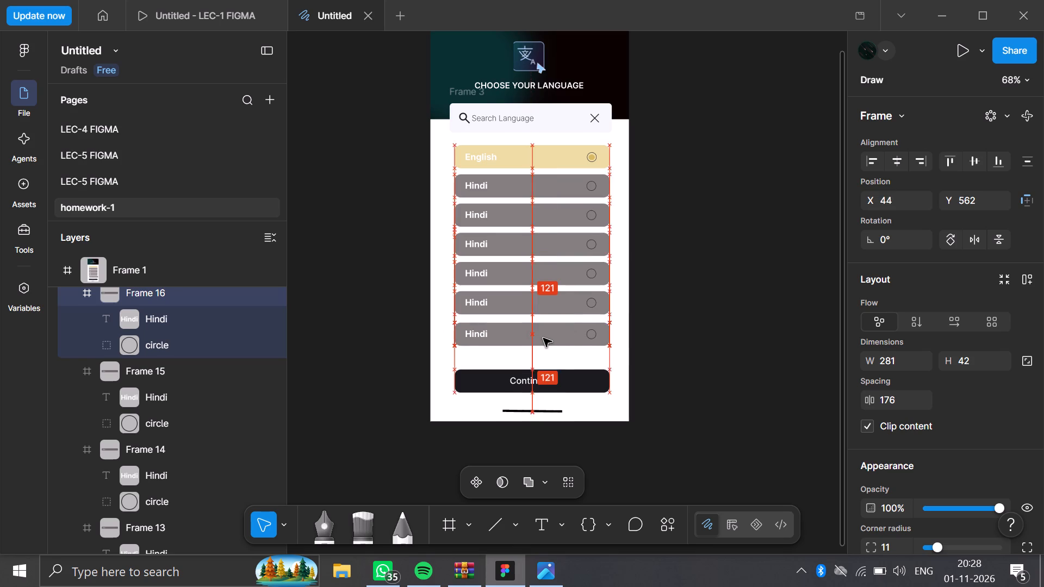
left_click_drag(543, 338, 543, 335)
left_click(343, 317)
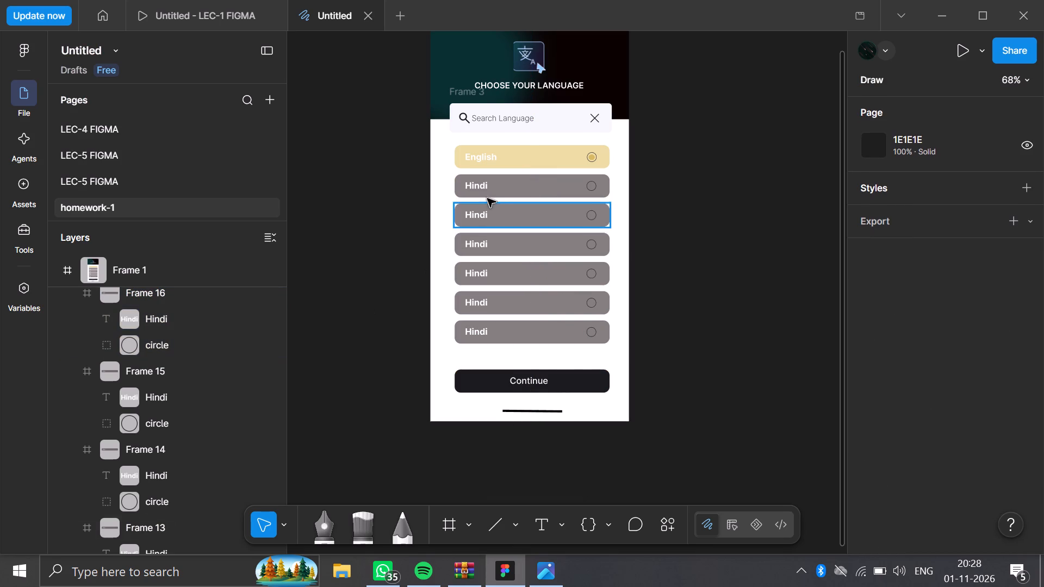
Replace the third language row's label with "Filipino Tagalog", consulting the reference image Screen.png in Photos for the wording.
double_click(487, 214)
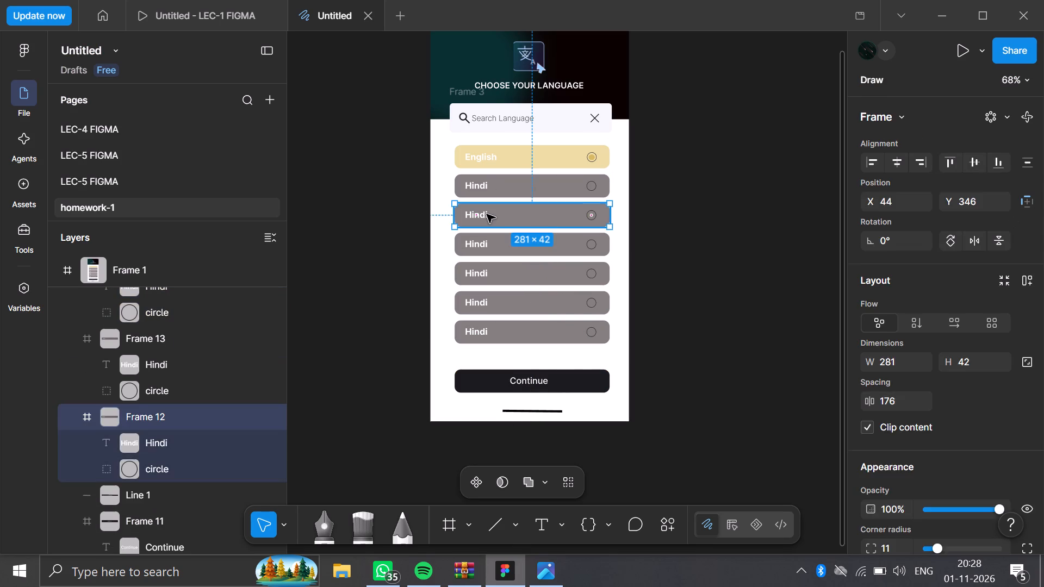
double_click(487, 214)
key("Delete")
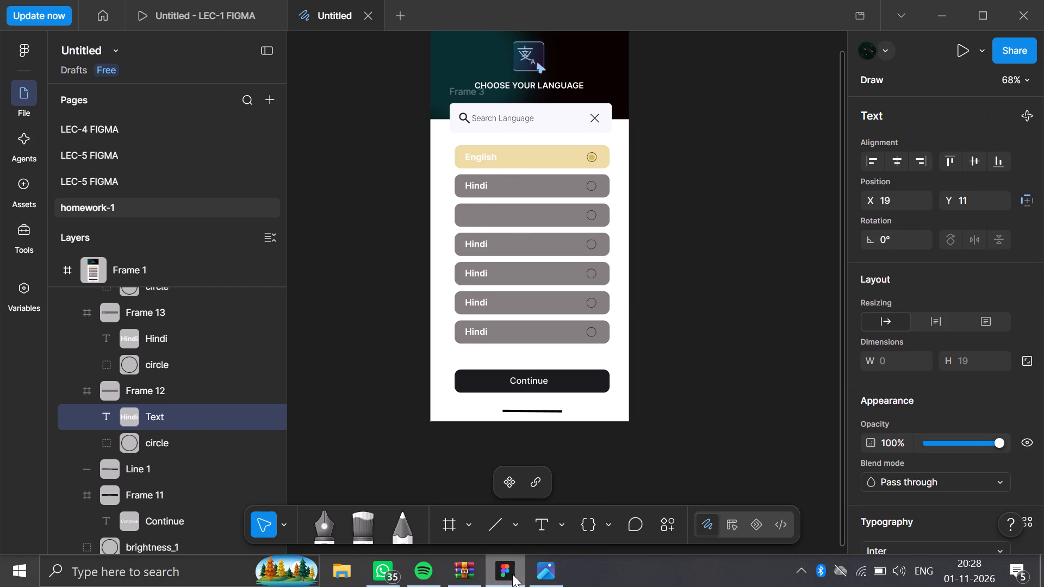
left_click(531, 572)
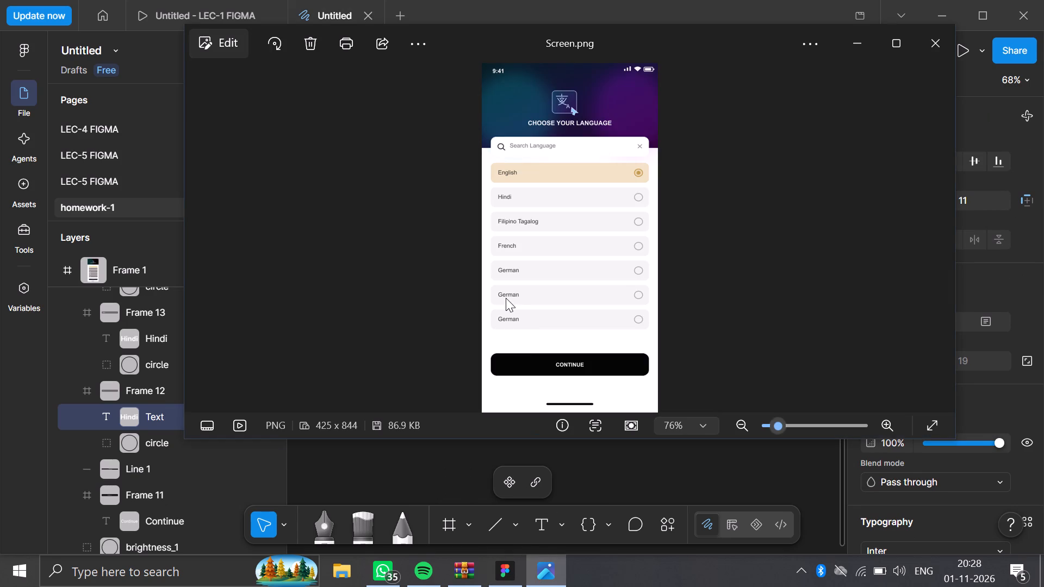
type("==")
left_click(783, 427)
left_click(792, 427)
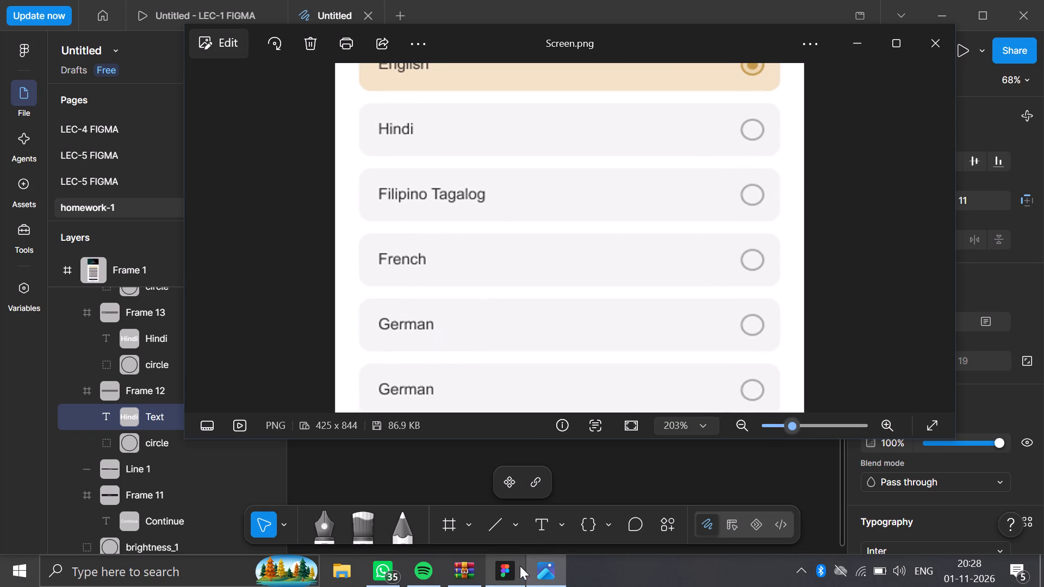
left_click(508, 565)
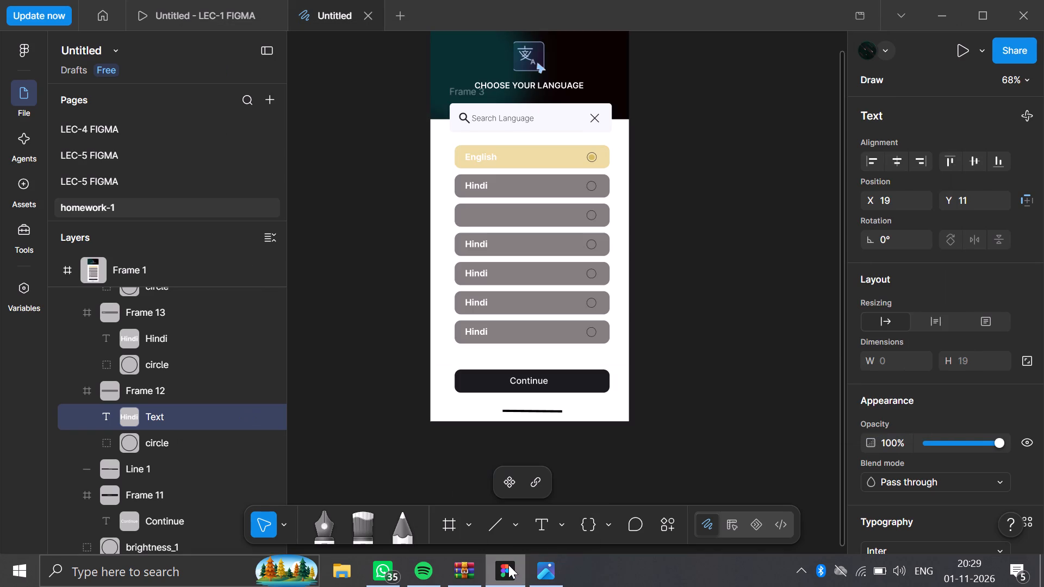
key("f")
type("ilipino")
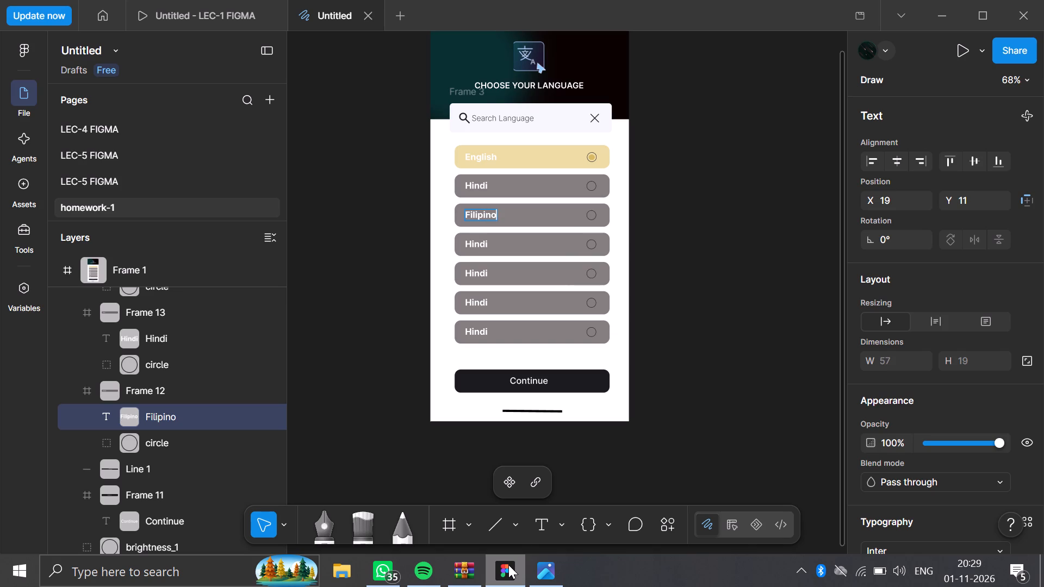
key("space")
key("t")
type("ga")
key("BackSpace")
key("BackSpace")
type("aga")
type("log")
left_click(343, 334)
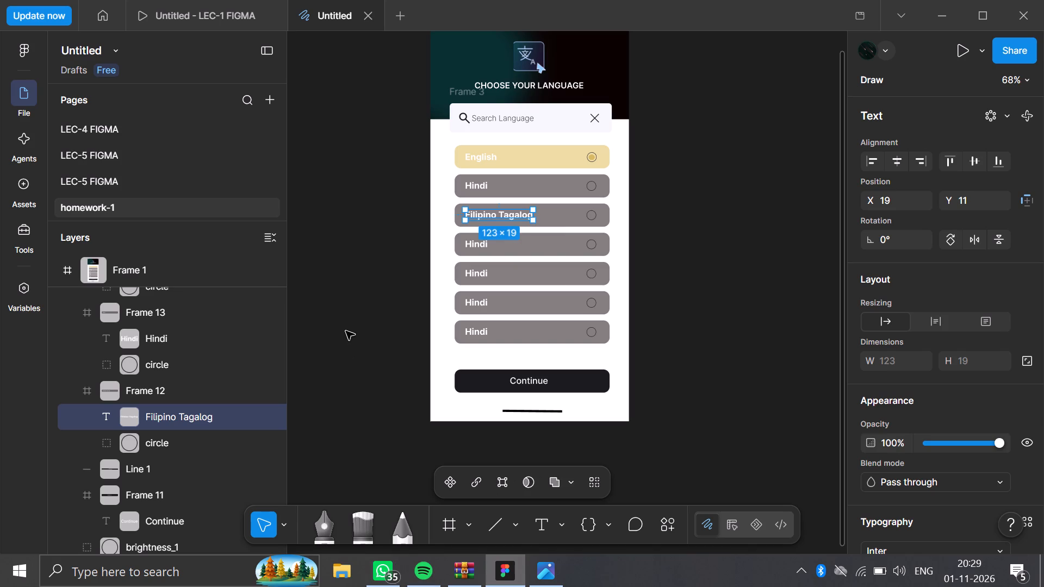
left_click(368, 305)
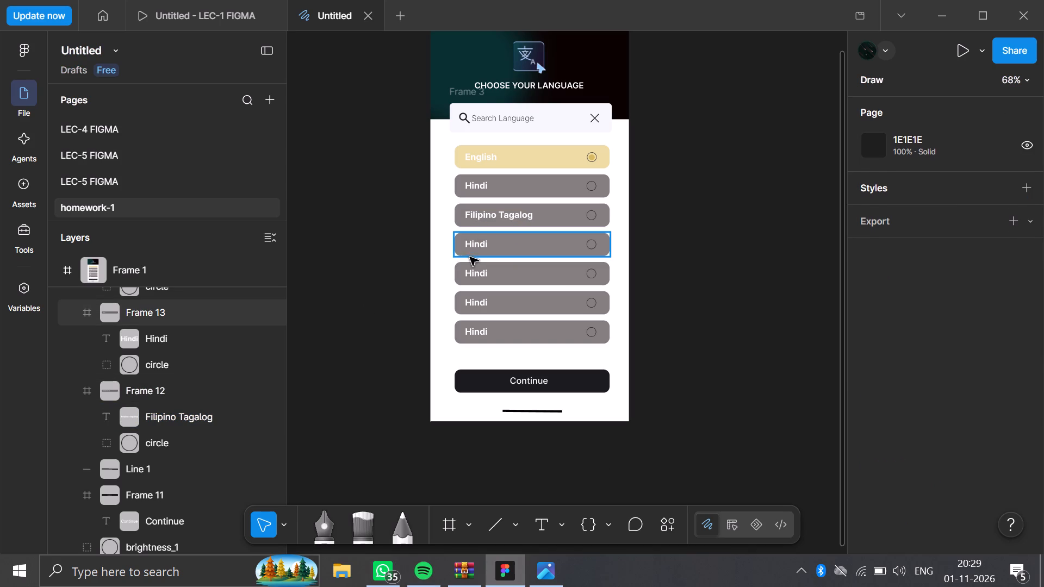
Replace the fourth language row's Hindi label with "German".
double_click(471, 245)
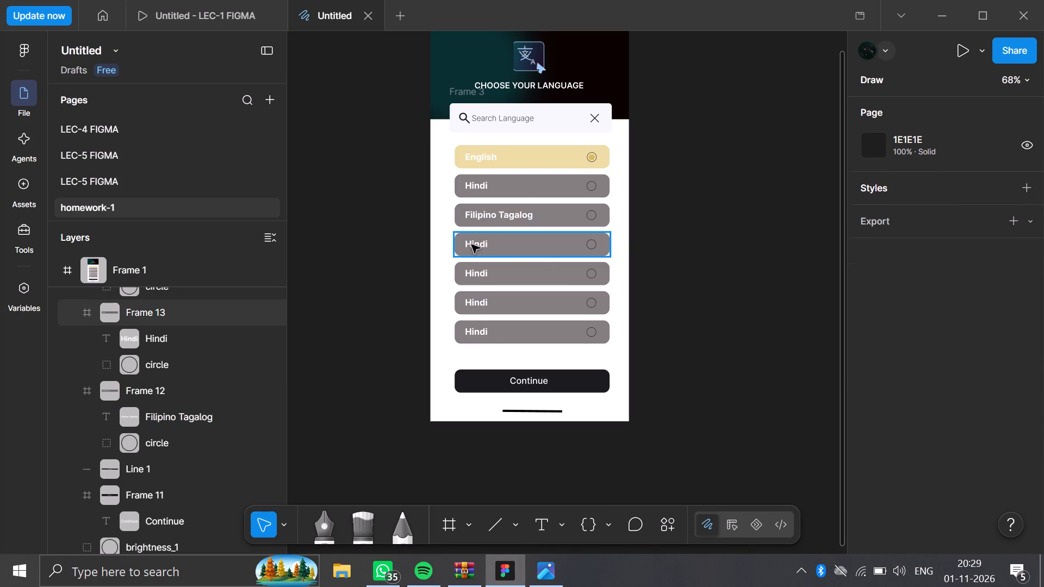
triple_click(471, 245)
key("BackSpace")
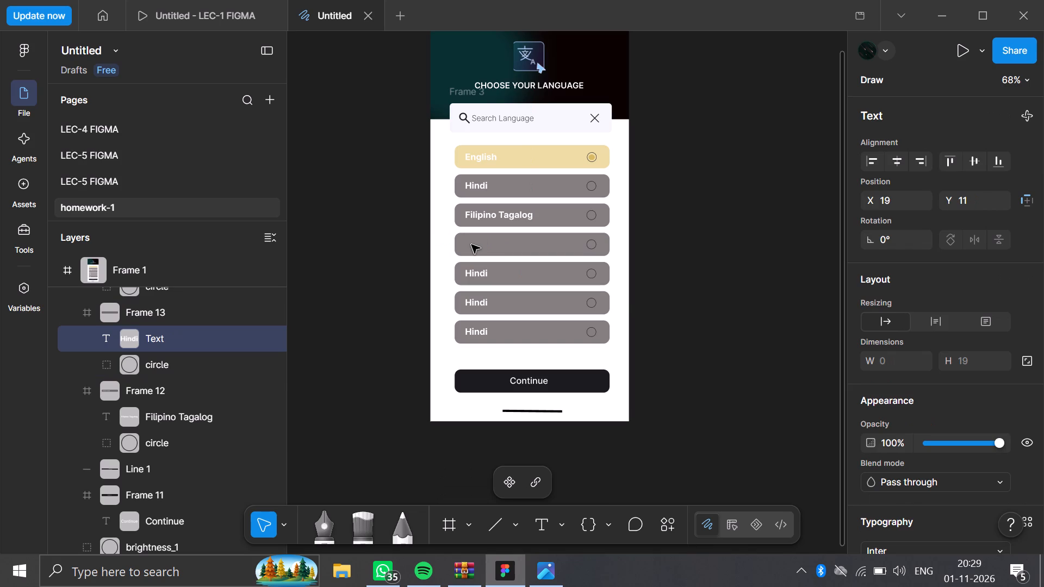
type("ger")
key("BackSpace")
key("BackSpace")
key("BackSpace")
key("g")
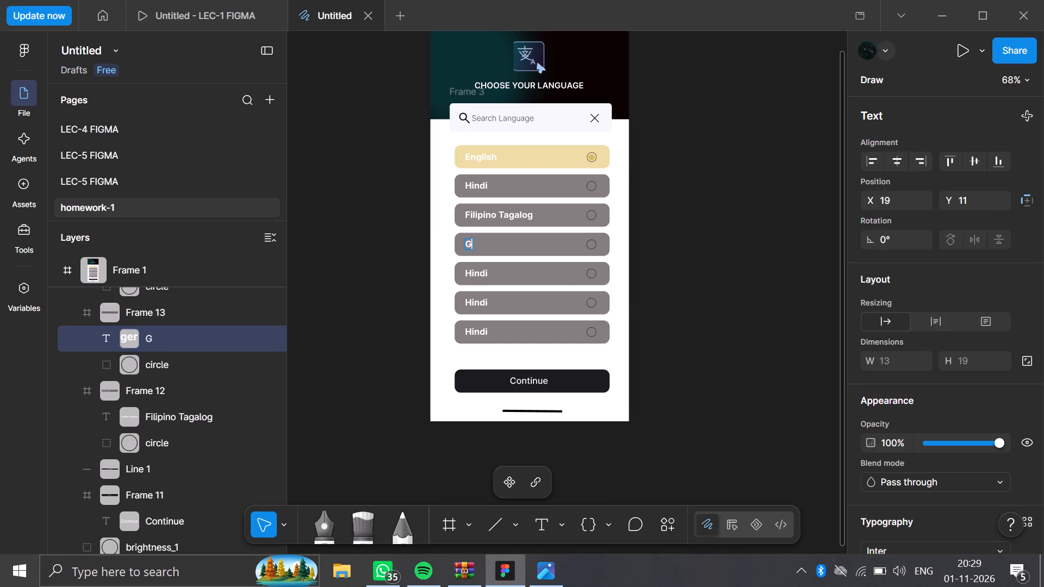
type("erman")
left_click(355, 290)
Replace the fifth language row's Hindi label with "French".
double_click(477, 271)
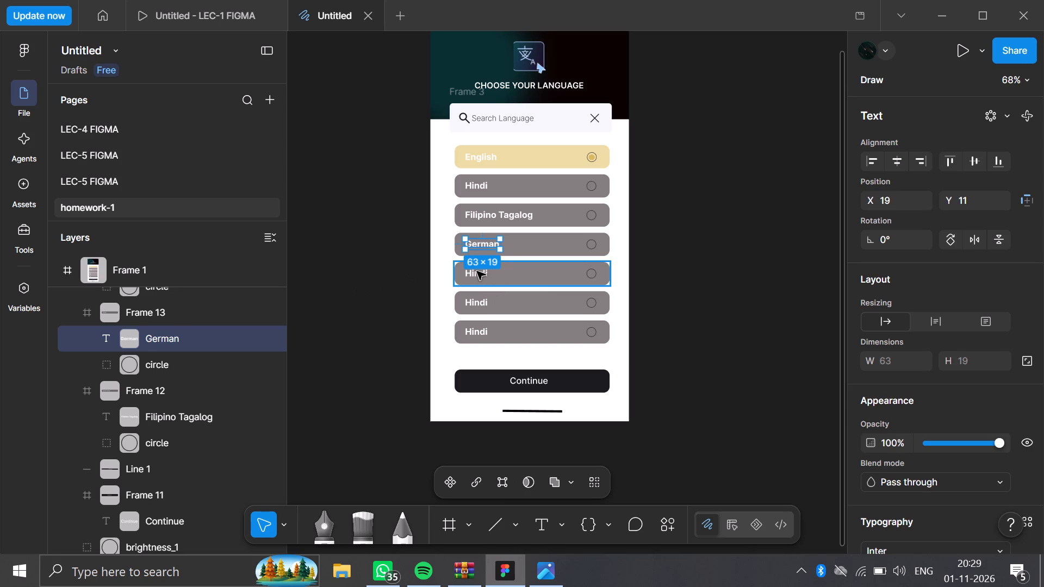
double_click(477, 271)
key("BackSpace")
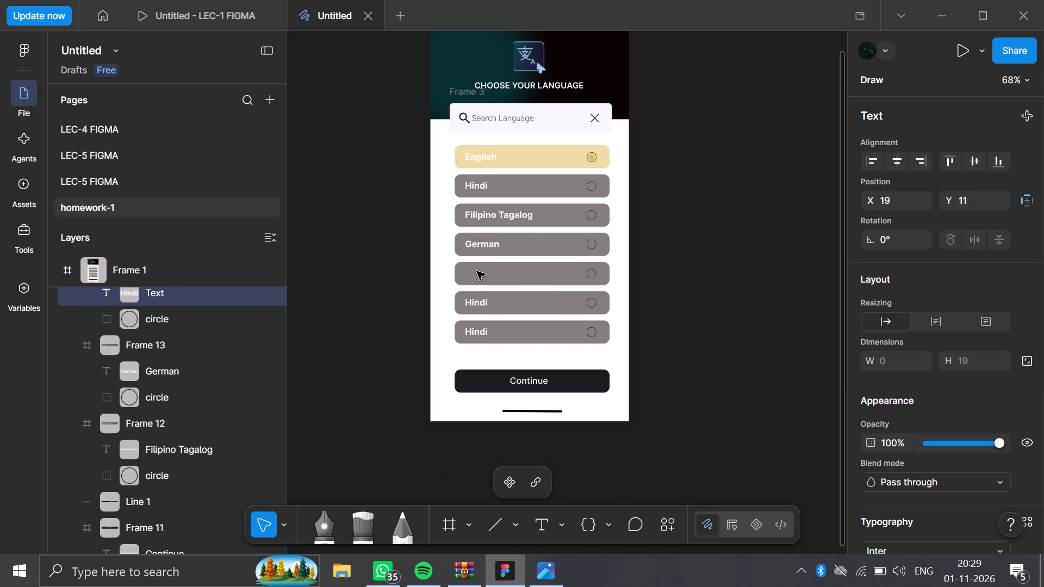
type("rench")
left_click(411, 296)
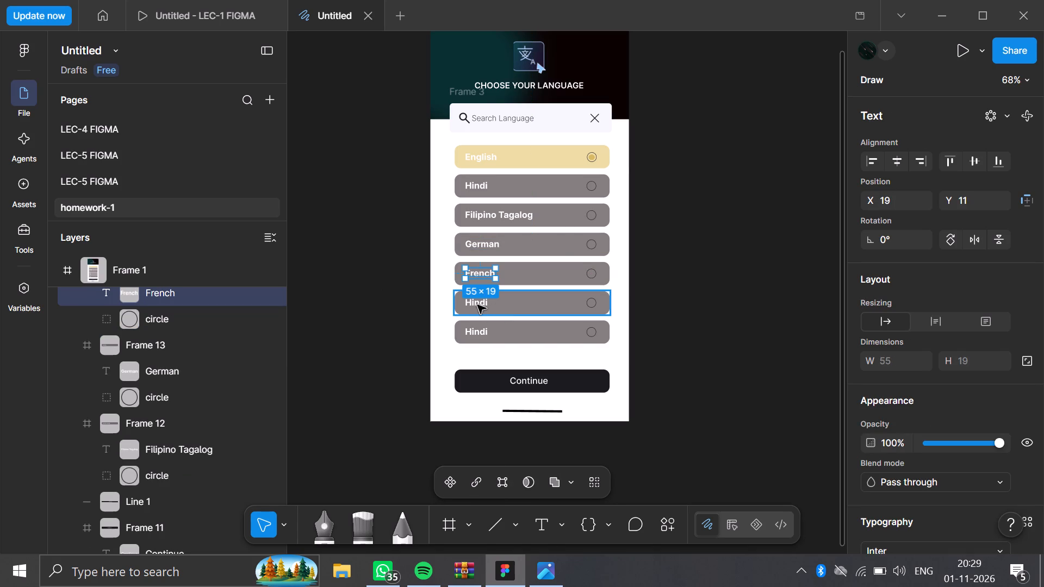
Delete the Hindi label from the sixth language row.
double_click(477, 305)
double_click(477, 305)
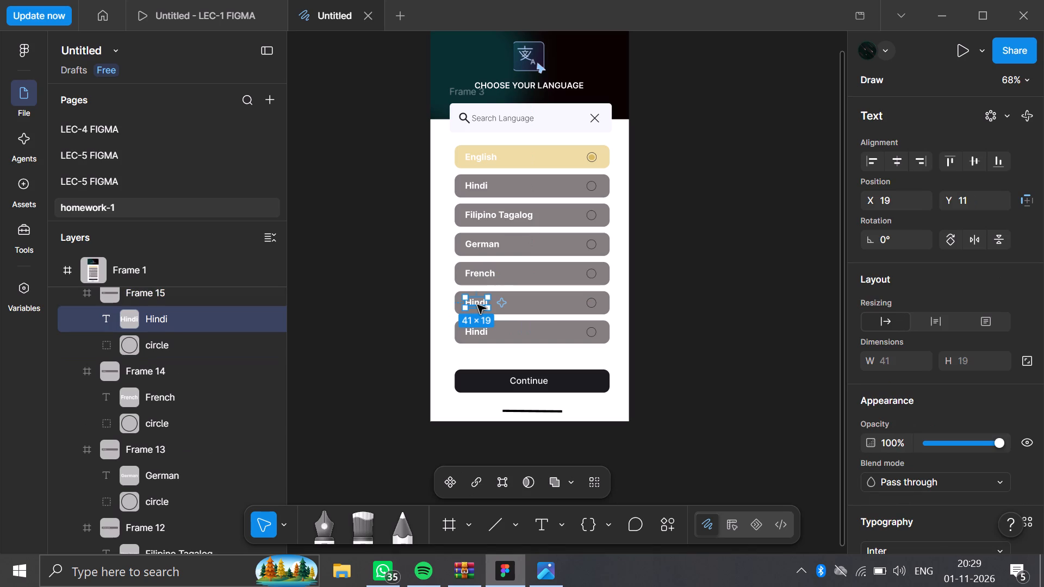
key("BackSpace")
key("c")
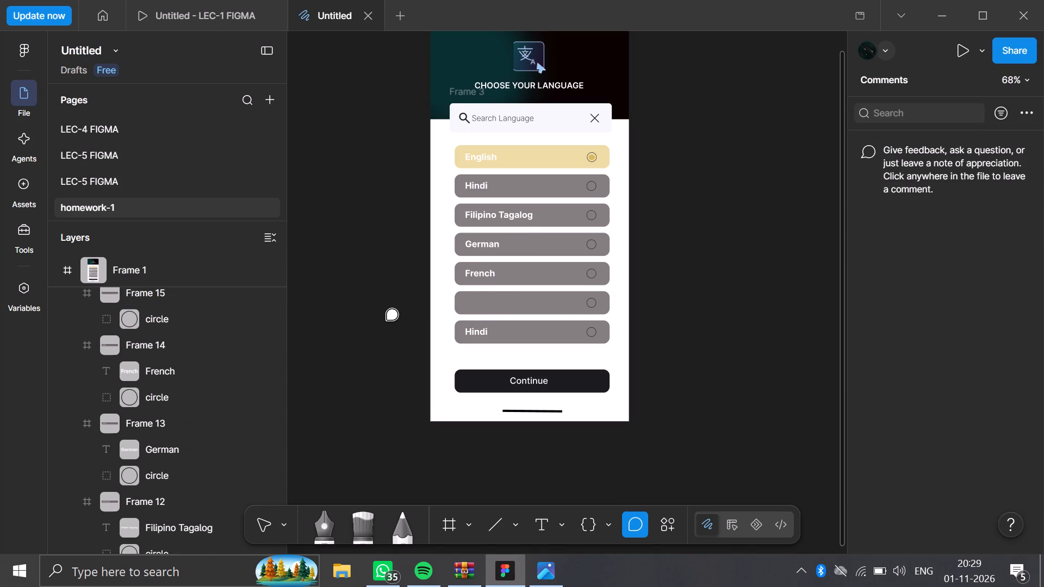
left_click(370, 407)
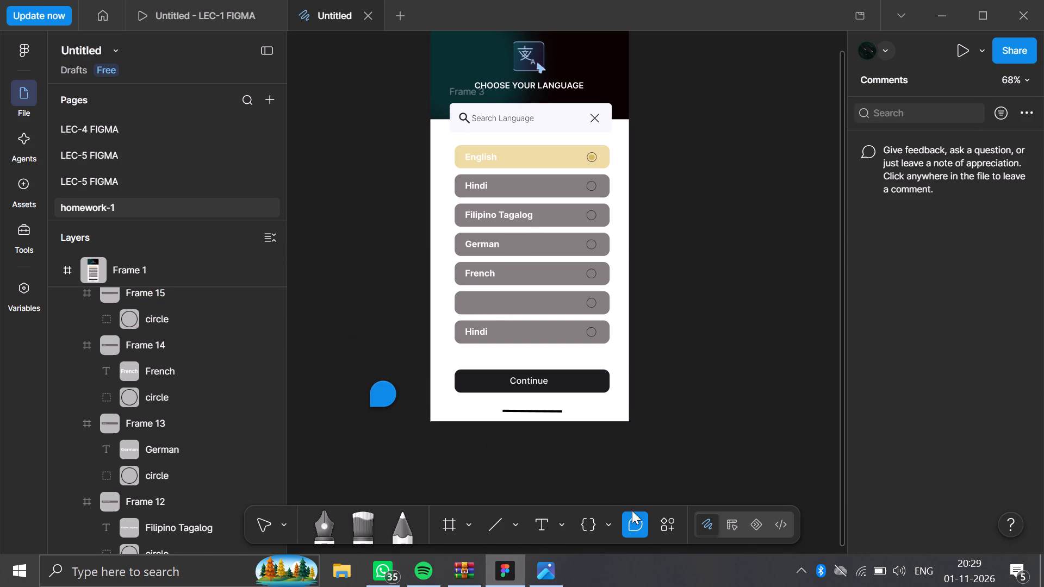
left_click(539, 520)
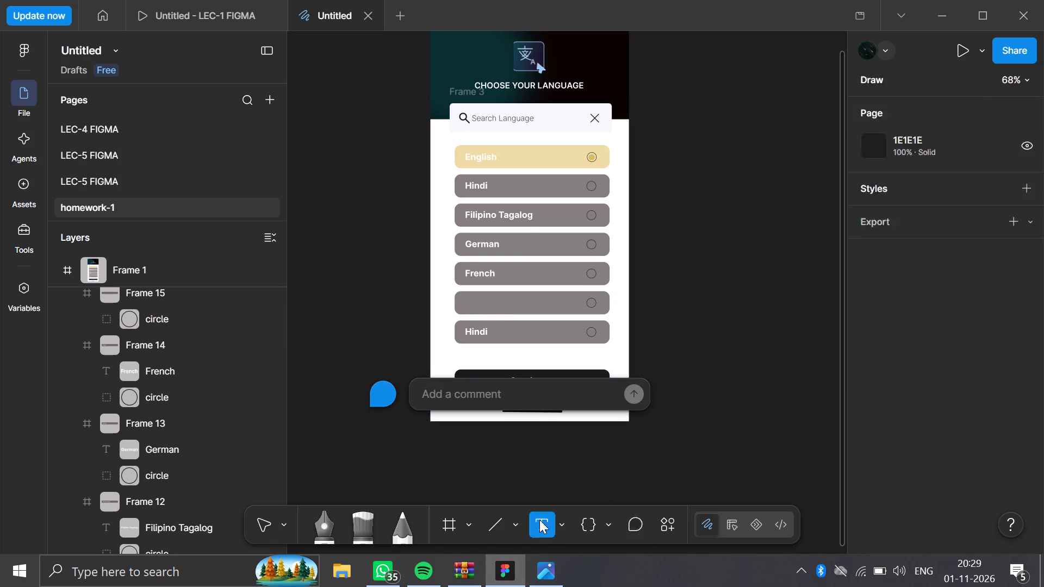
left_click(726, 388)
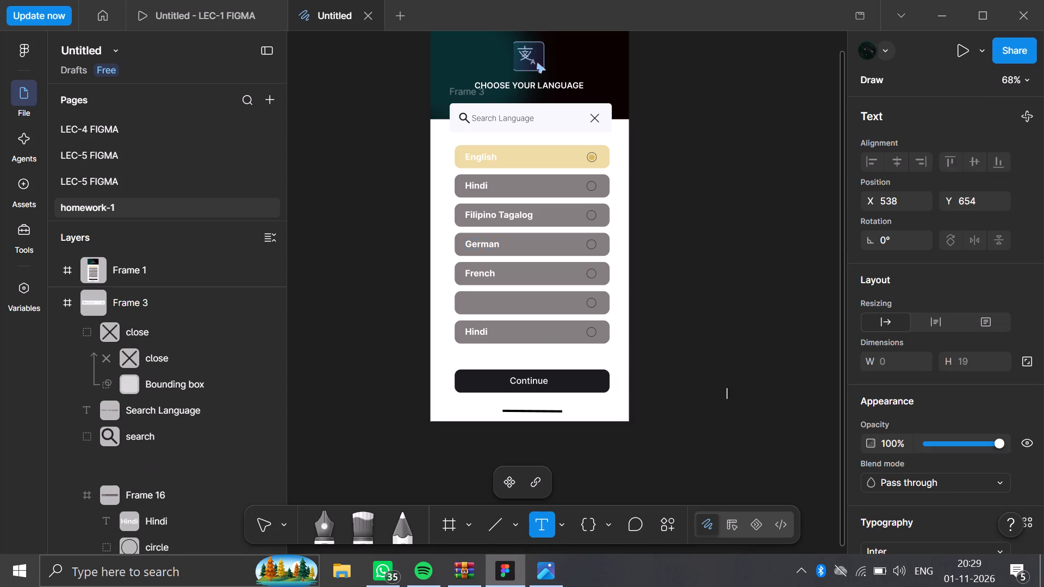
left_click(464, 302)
Add a new text label reading "Chinese" inside the empty sixth language row.
left_click(467, 301)
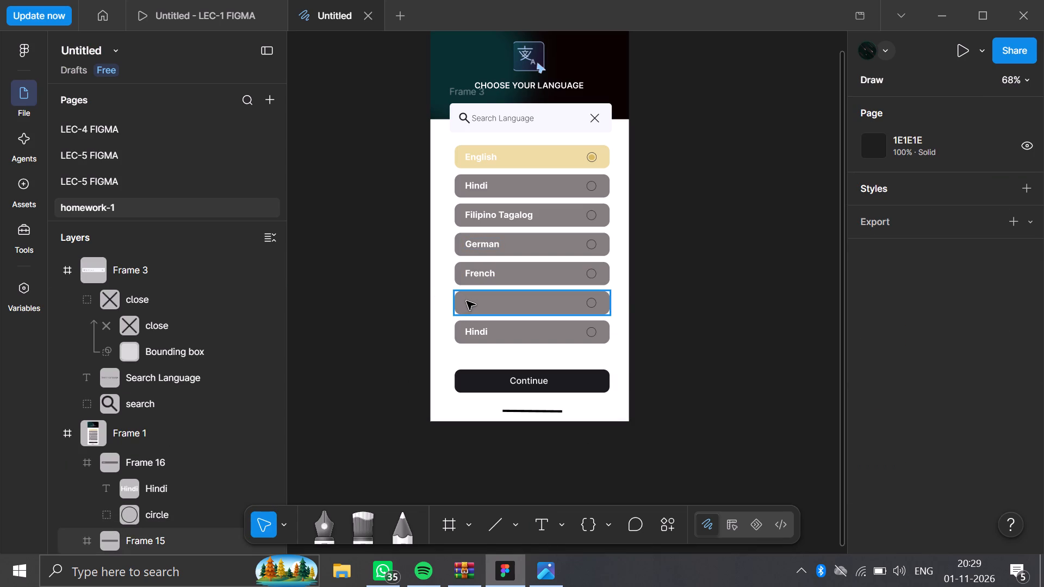
left_click(537, 517)
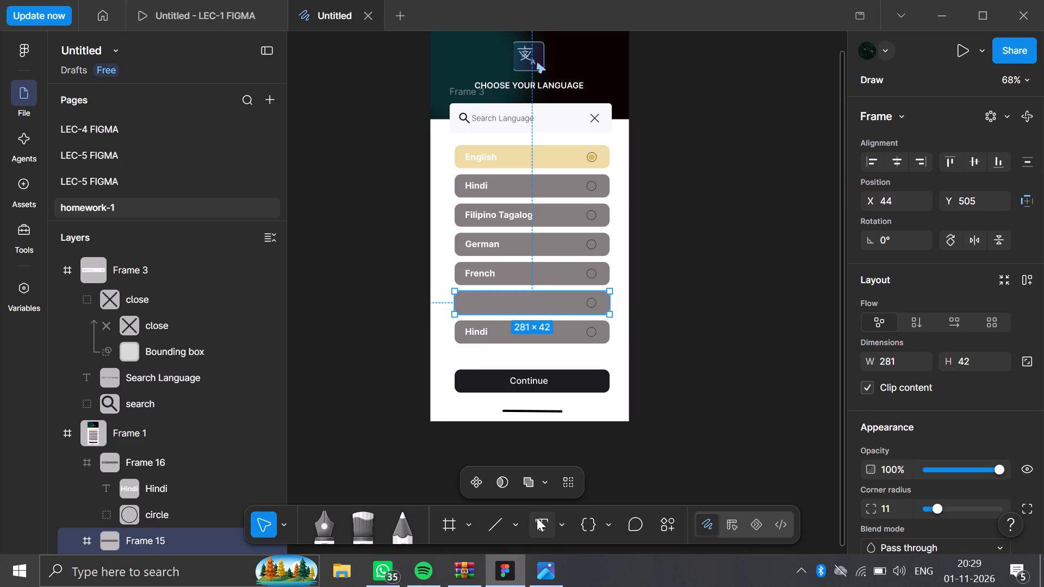
left_click(467, 303)
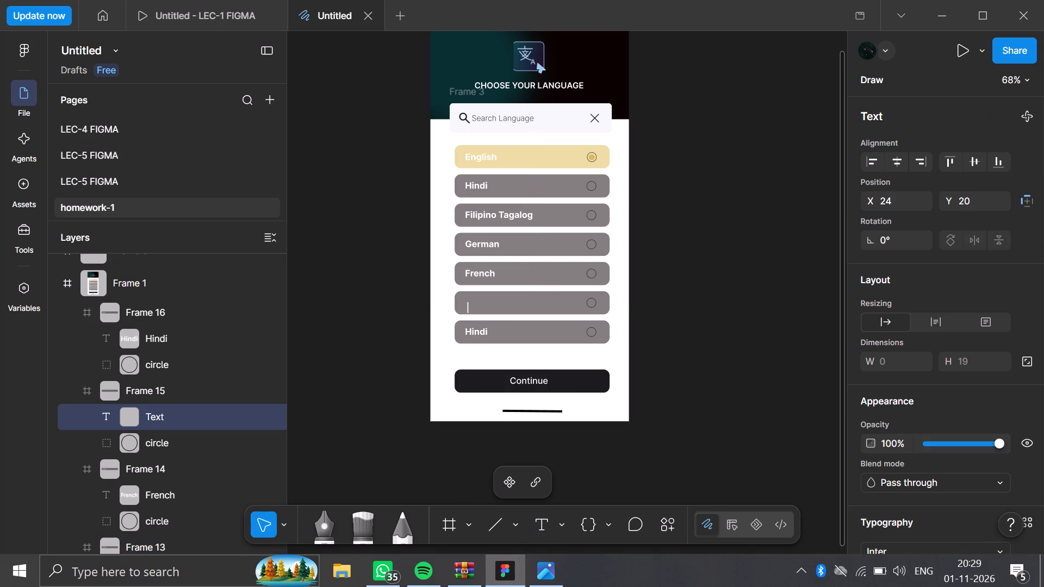
key("c")
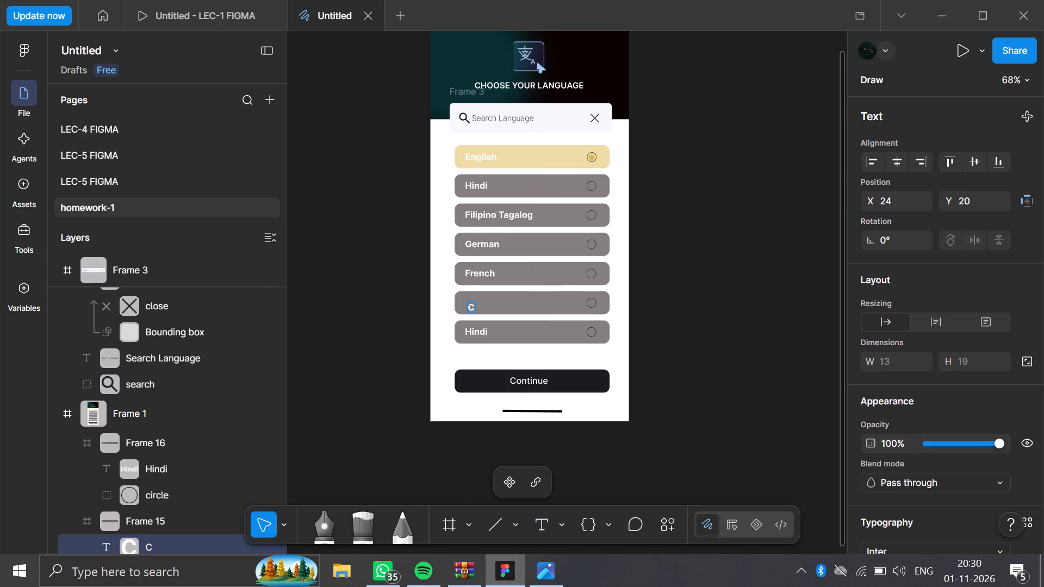
type("hin")
type("ese")
left_click(362, 354)
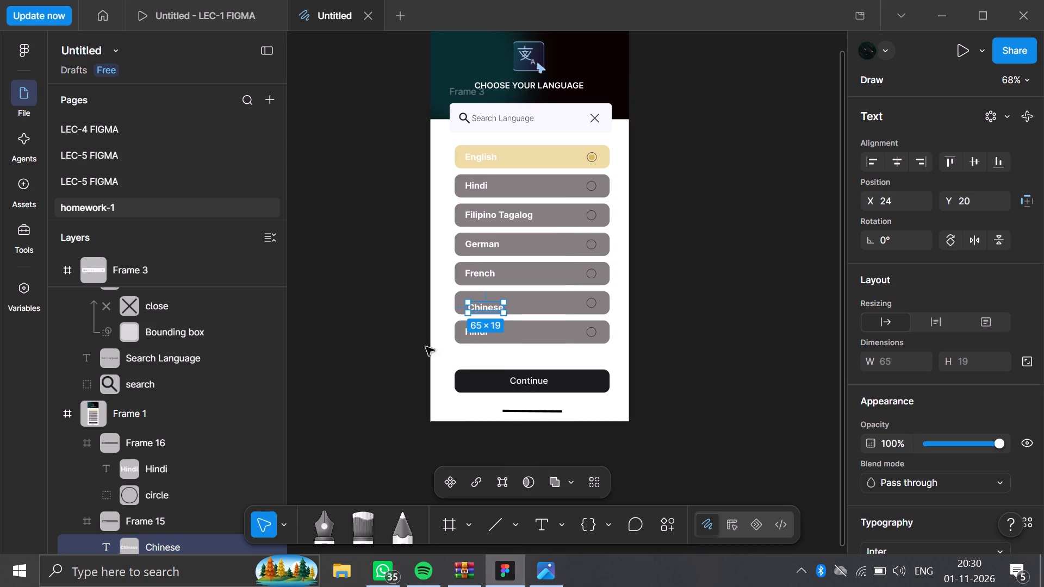
Move the Chinese label to X 18, Y 11 in its row, in line with the labels above.
left_click_drag(480, 311, 473, 308)
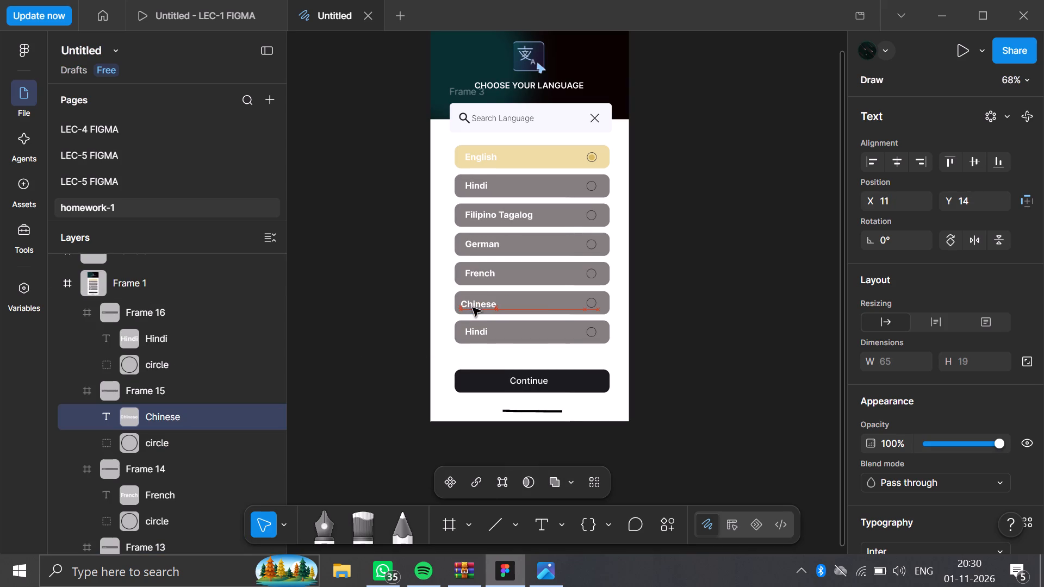
left_click_drag(473, 308, 475, 307)
left_click(341, 311)
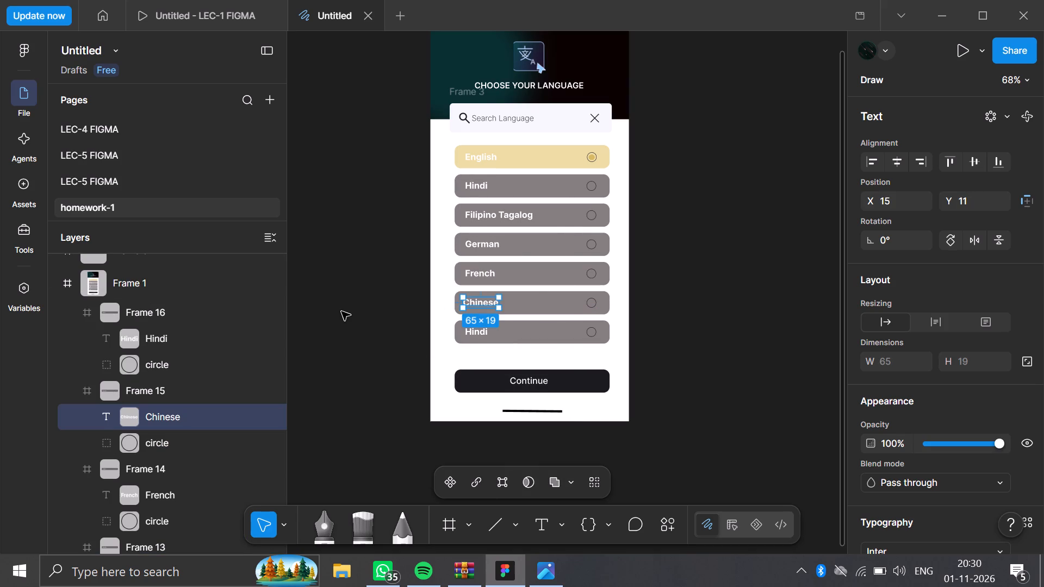
double_click(467, 306)
double_click(467, 306)
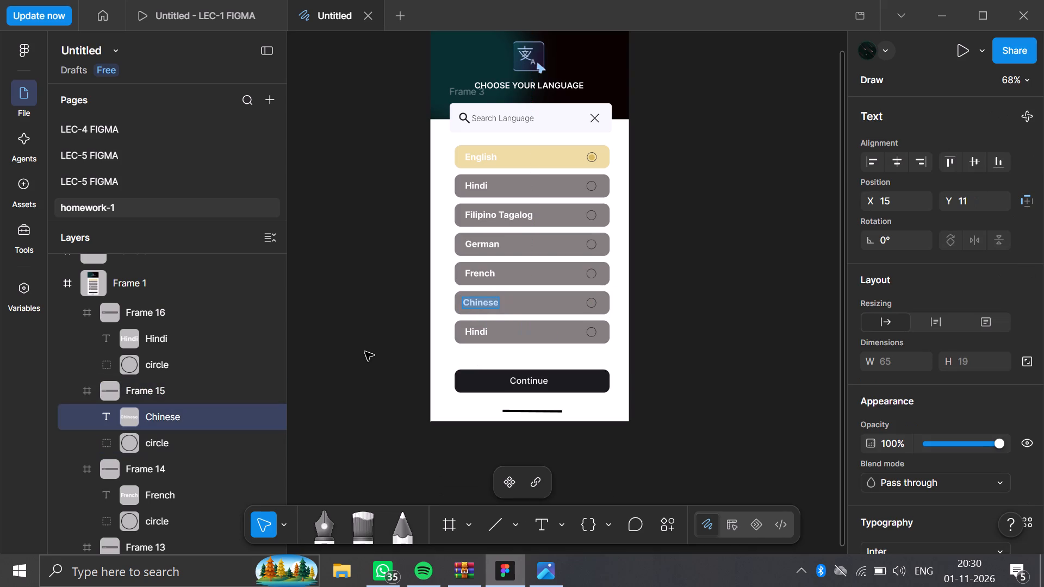
left_click(365, 352)
left_click(482, 304)
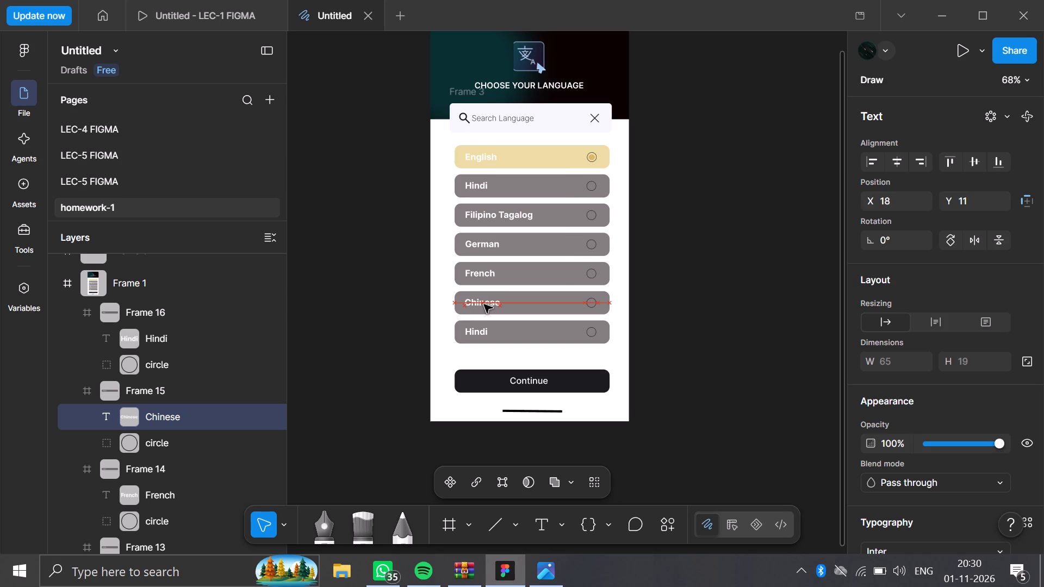
left_click(378, 337)
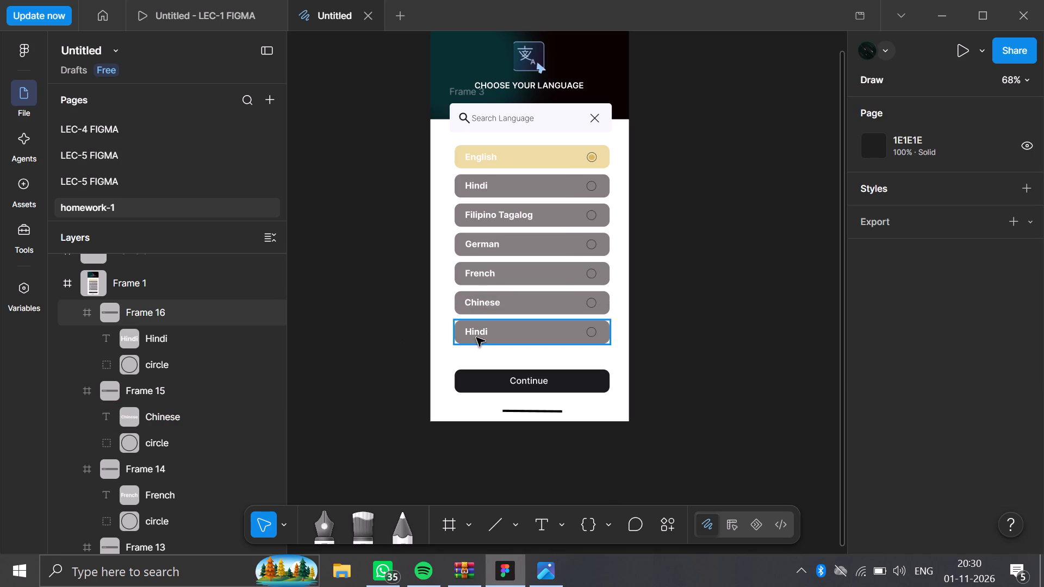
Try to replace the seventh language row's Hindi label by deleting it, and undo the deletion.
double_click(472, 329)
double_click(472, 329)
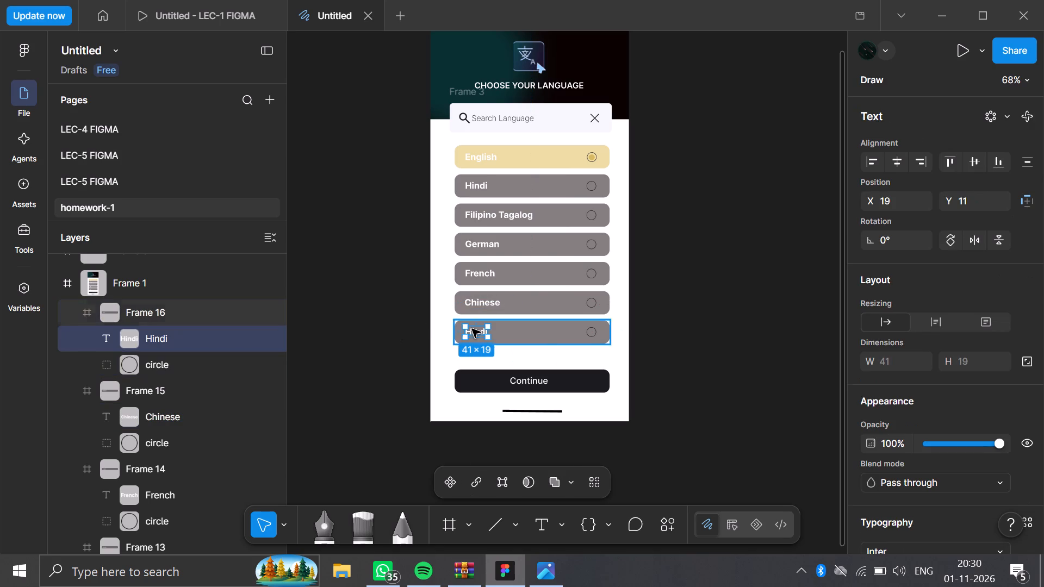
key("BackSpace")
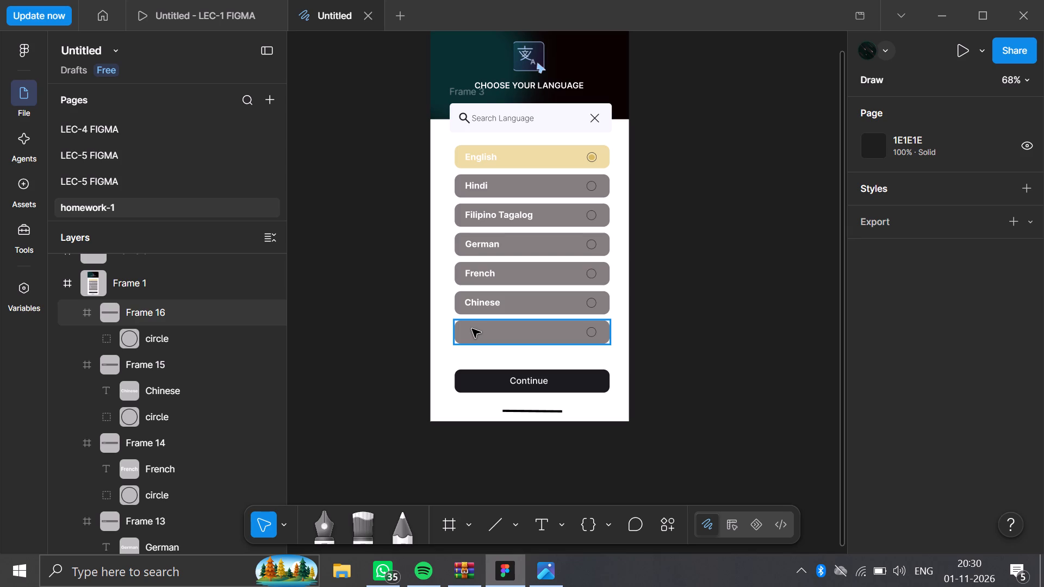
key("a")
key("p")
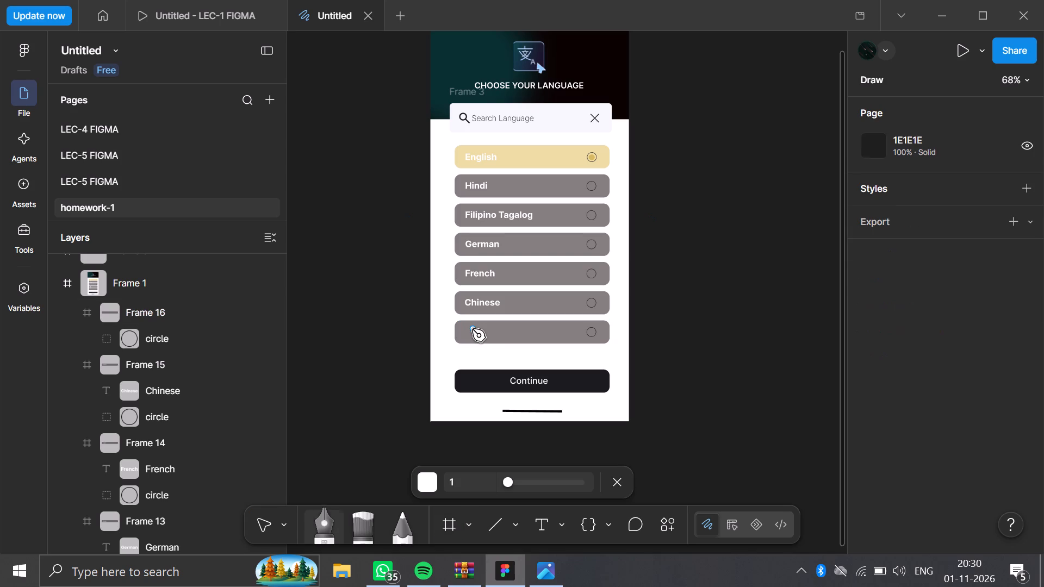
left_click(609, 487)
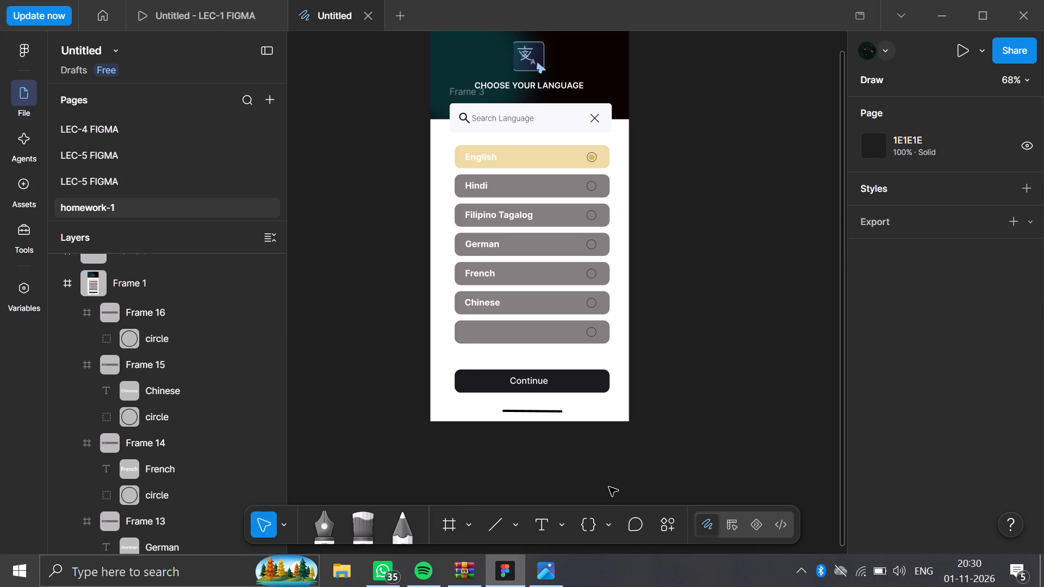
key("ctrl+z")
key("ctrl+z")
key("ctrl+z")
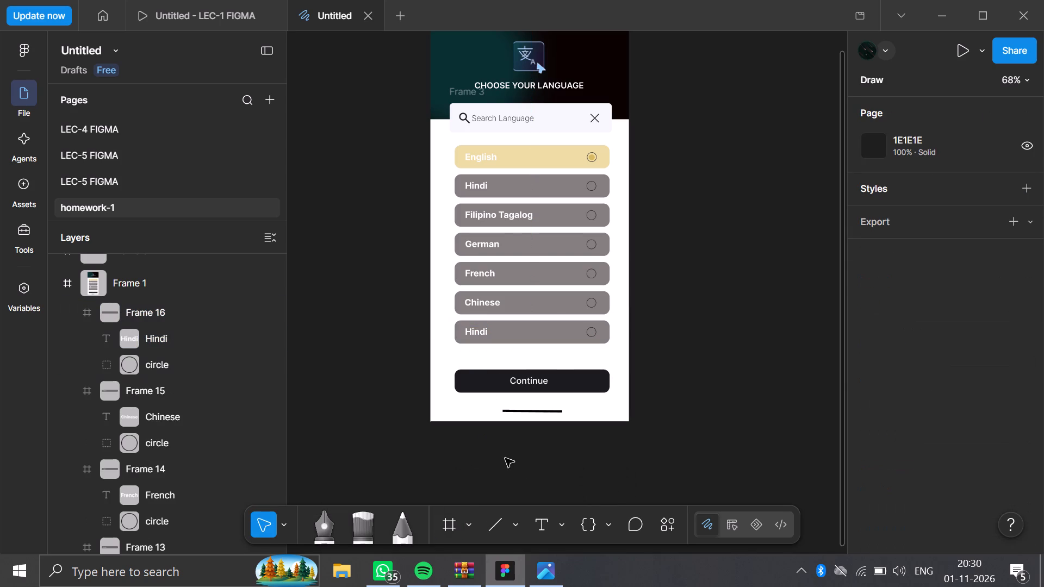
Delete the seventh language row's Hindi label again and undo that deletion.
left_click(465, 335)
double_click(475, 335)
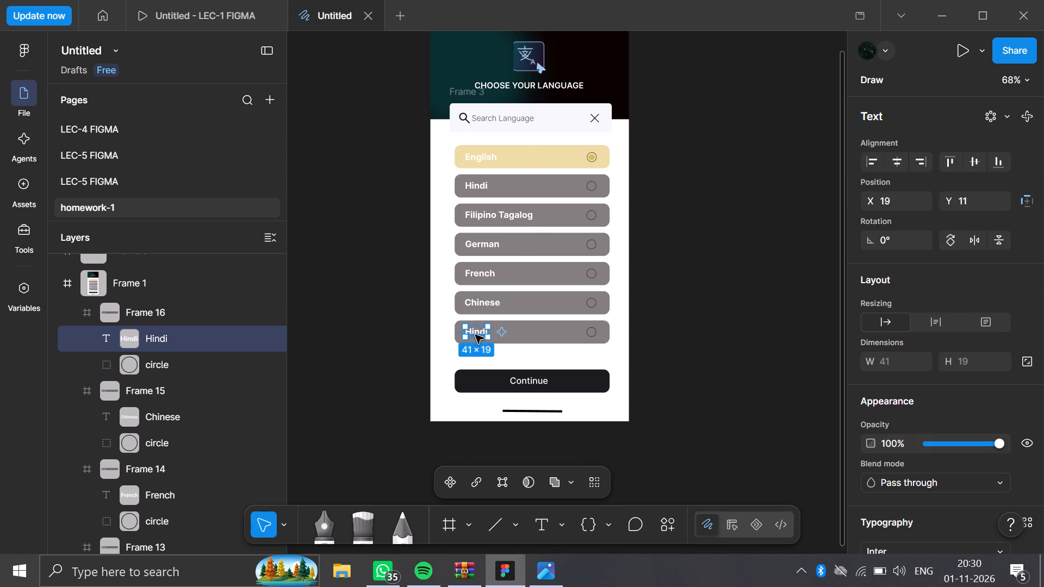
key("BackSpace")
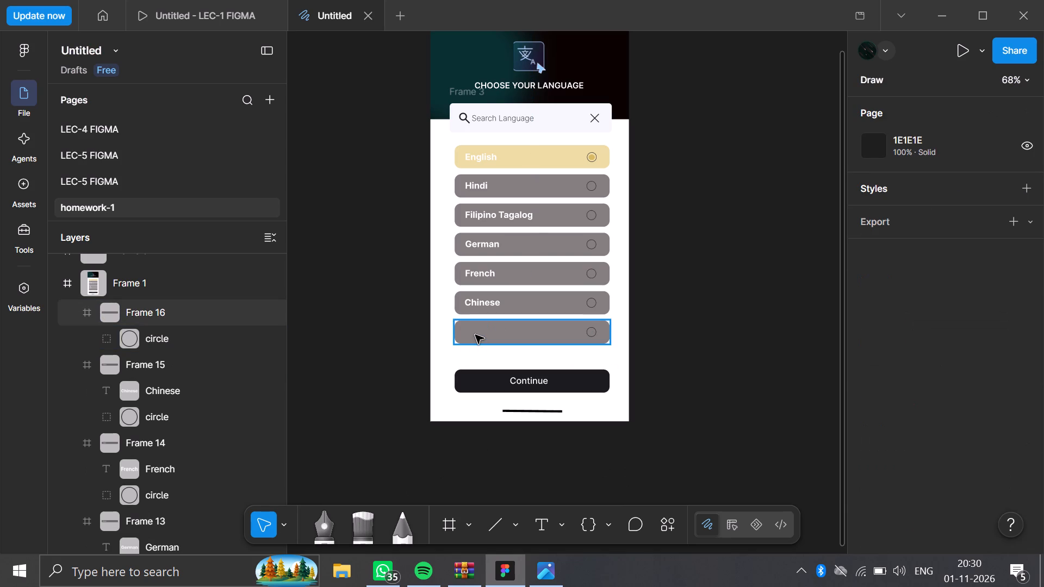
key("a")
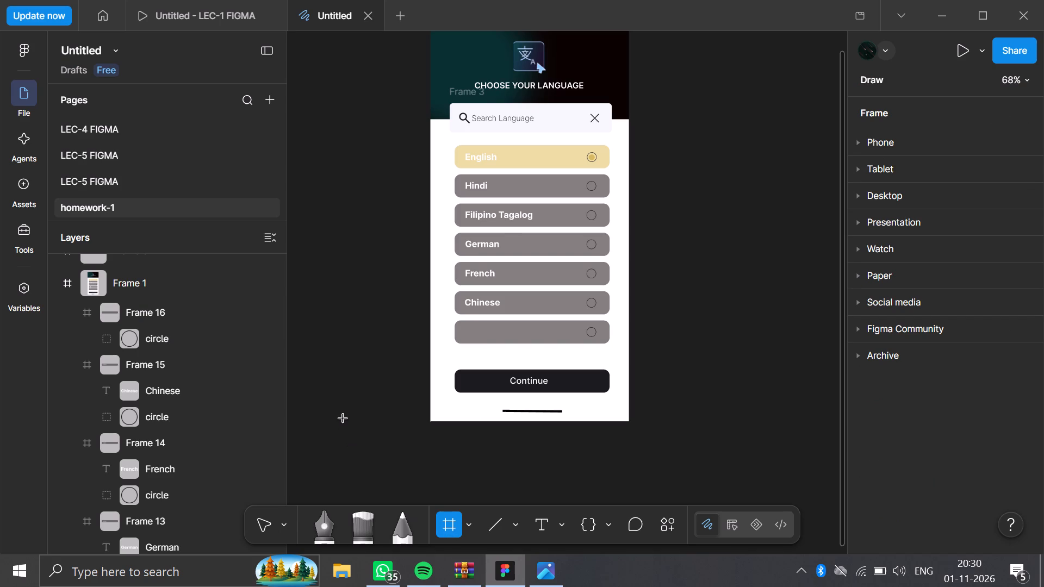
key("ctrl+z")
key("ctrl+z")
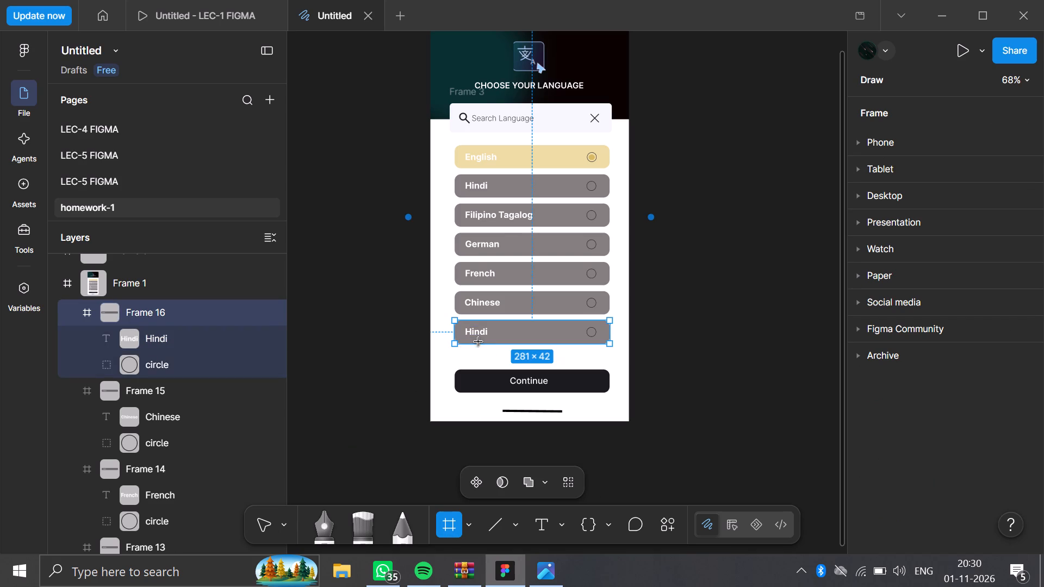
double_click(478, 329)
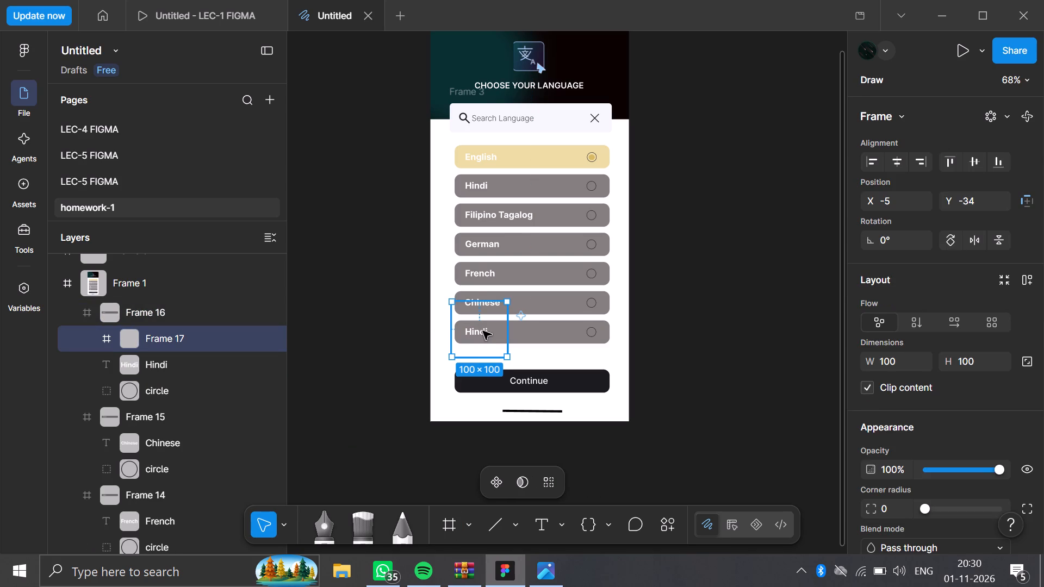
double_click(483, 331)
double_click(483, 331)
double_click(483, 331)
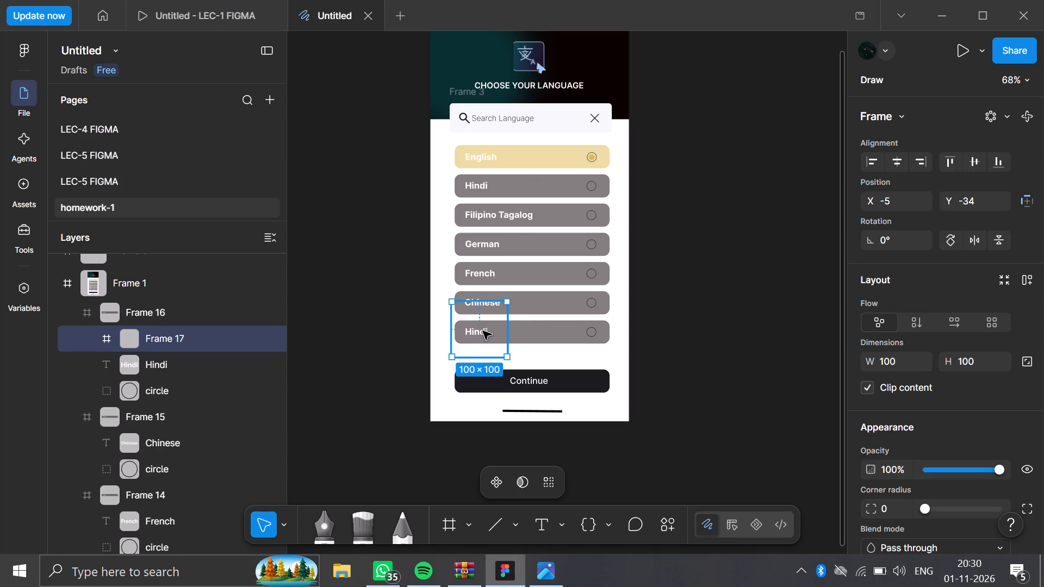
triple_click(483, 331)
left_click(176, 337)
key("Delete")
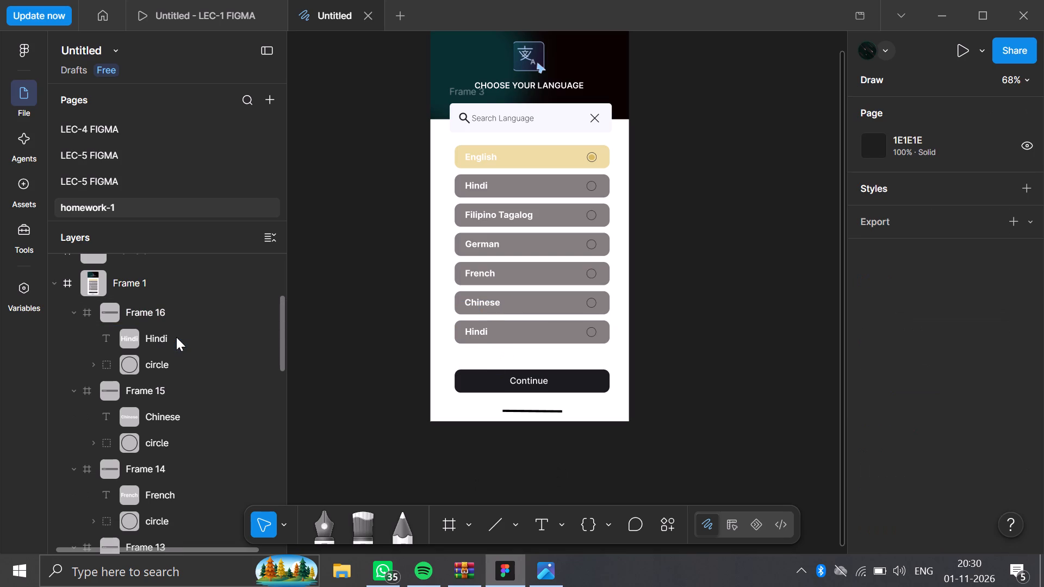
Replace the seventh language row's Hindi label with "Japanese" by editing the existing text.
double_click(133, 342)
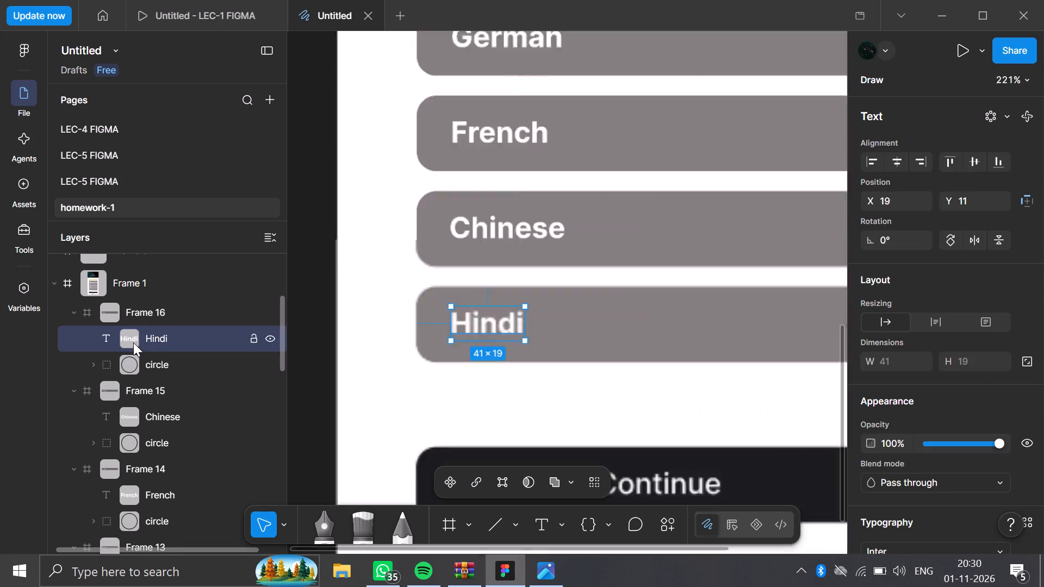
left_click(759, 271)
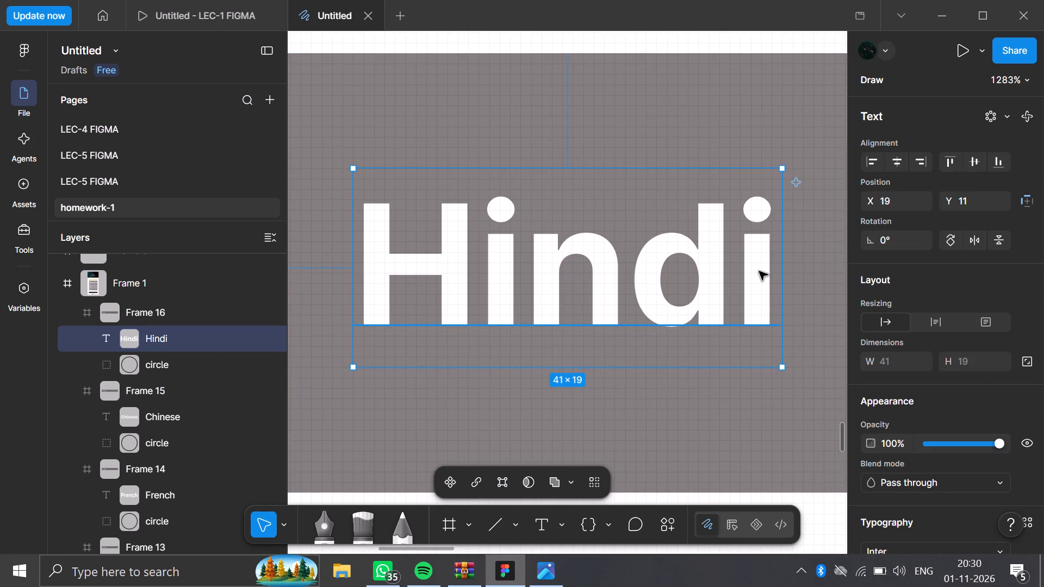
triple_click(759, 271)
left_click(759, 271)
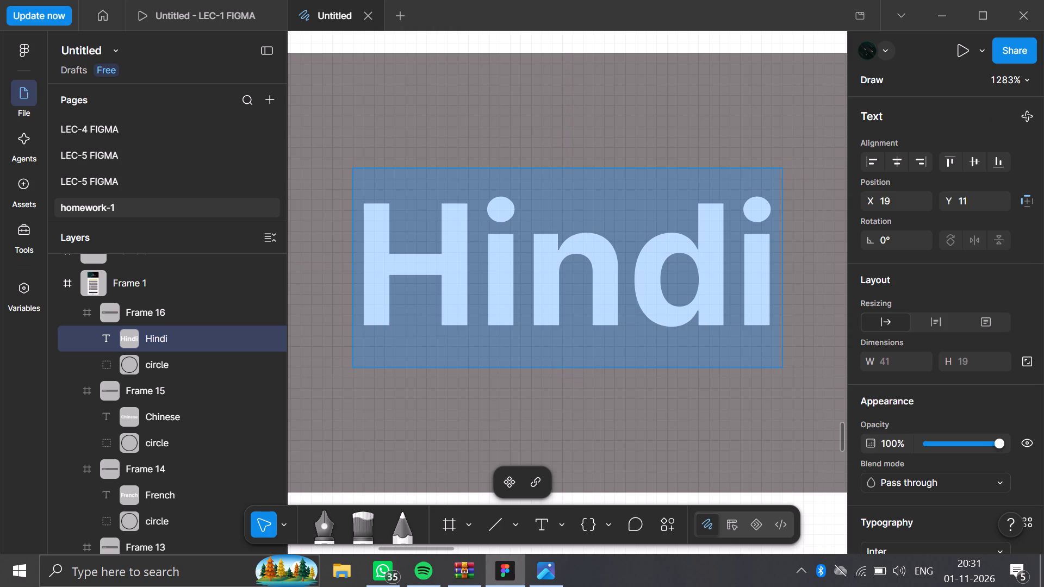
left_click(781, 268)
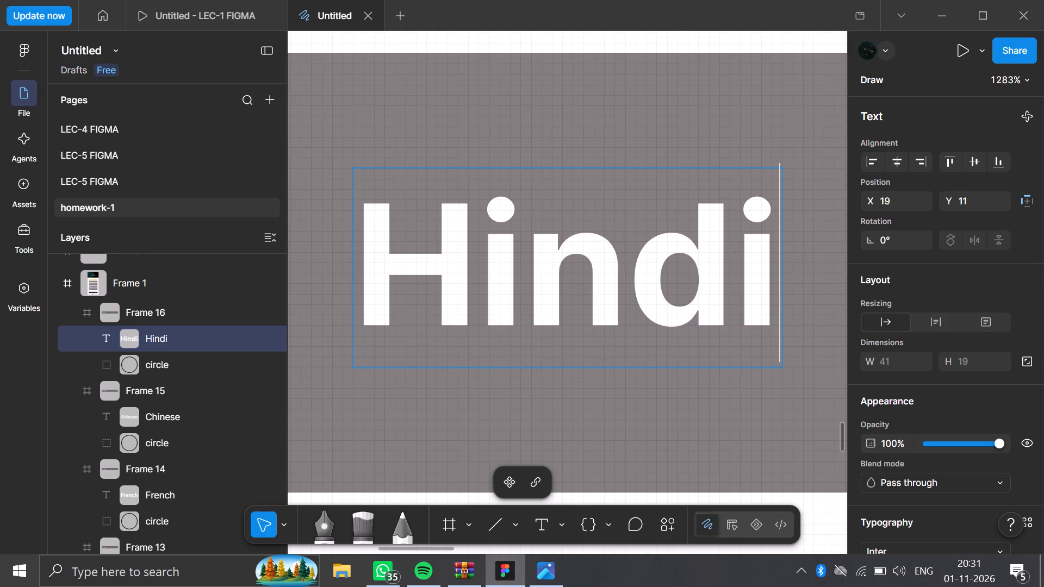
key("BackSpace")
key("BackSpace")
key("BackSpace")
key("BackSpace")
key("BackSpace")
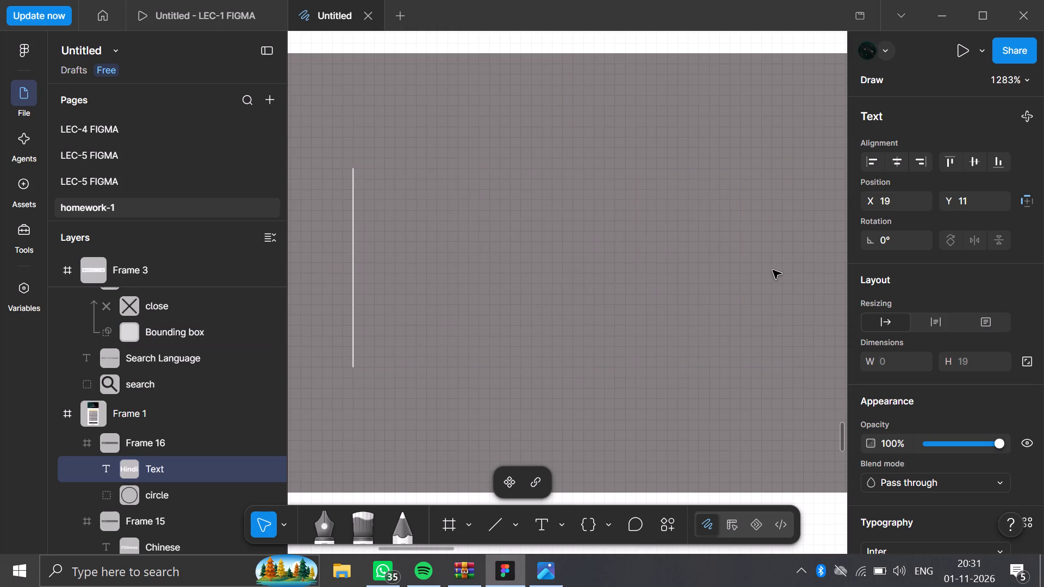
key("a")
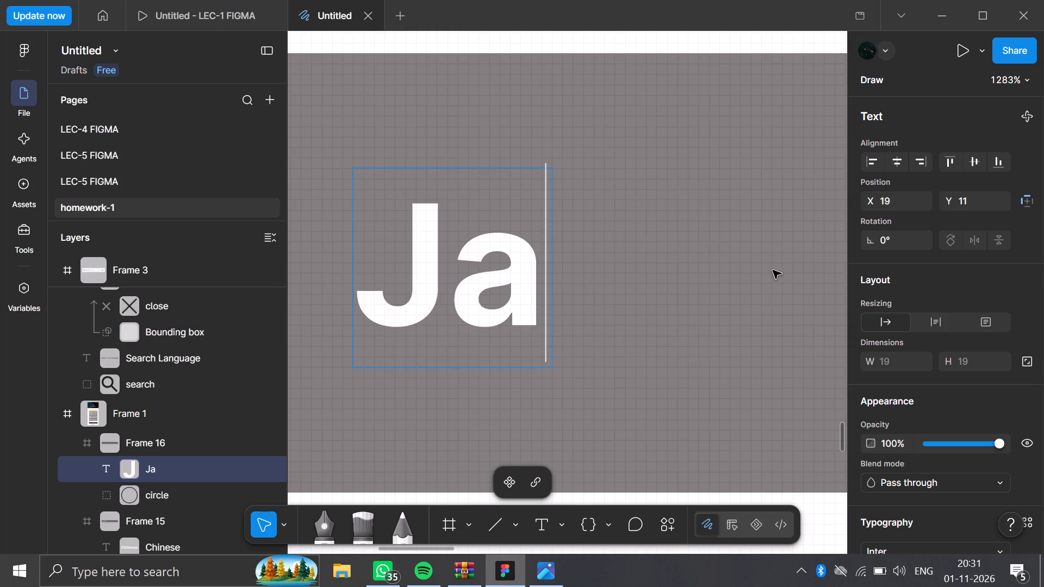
type("pa")
type("nese")
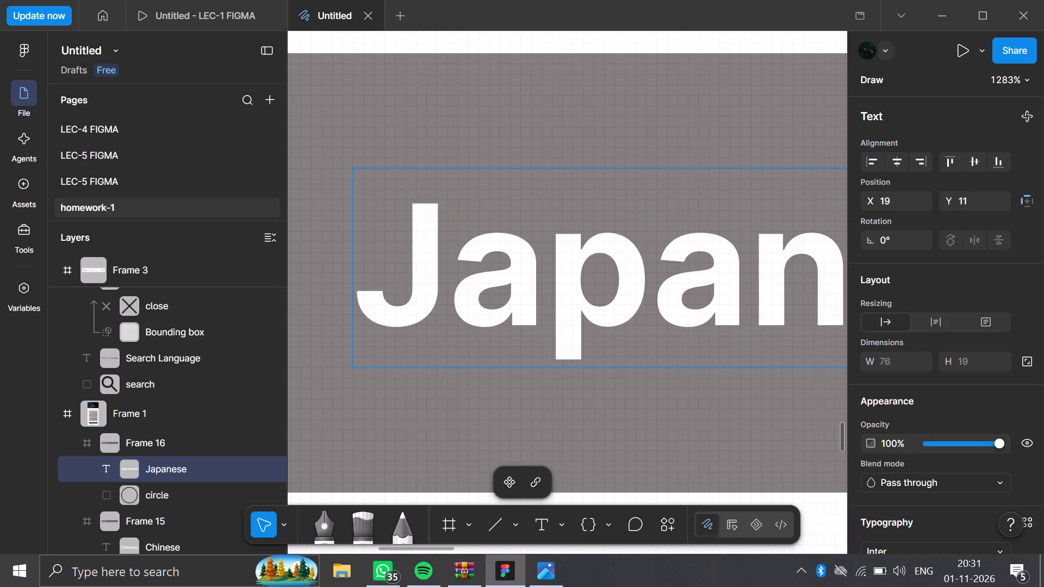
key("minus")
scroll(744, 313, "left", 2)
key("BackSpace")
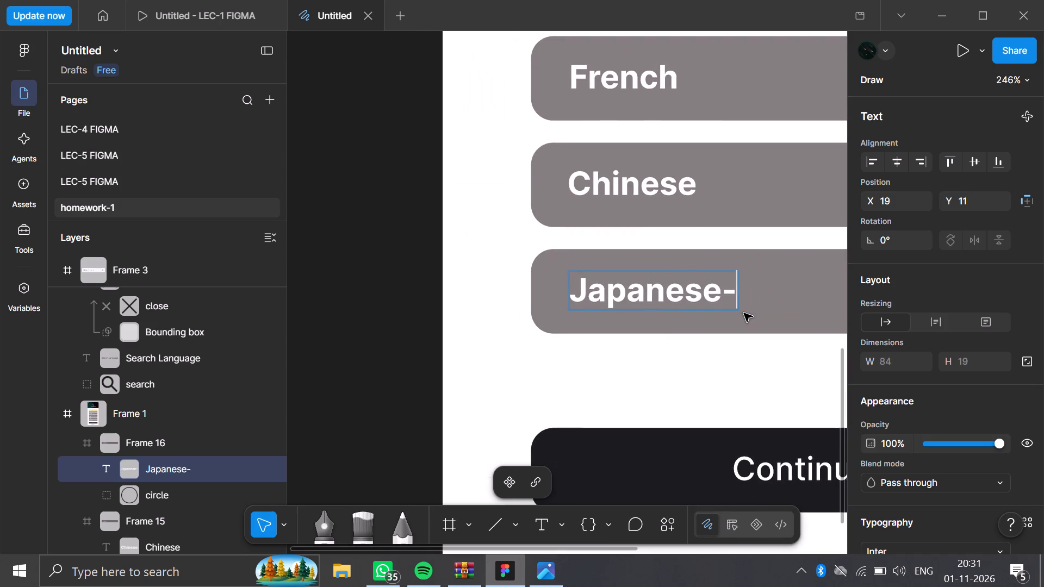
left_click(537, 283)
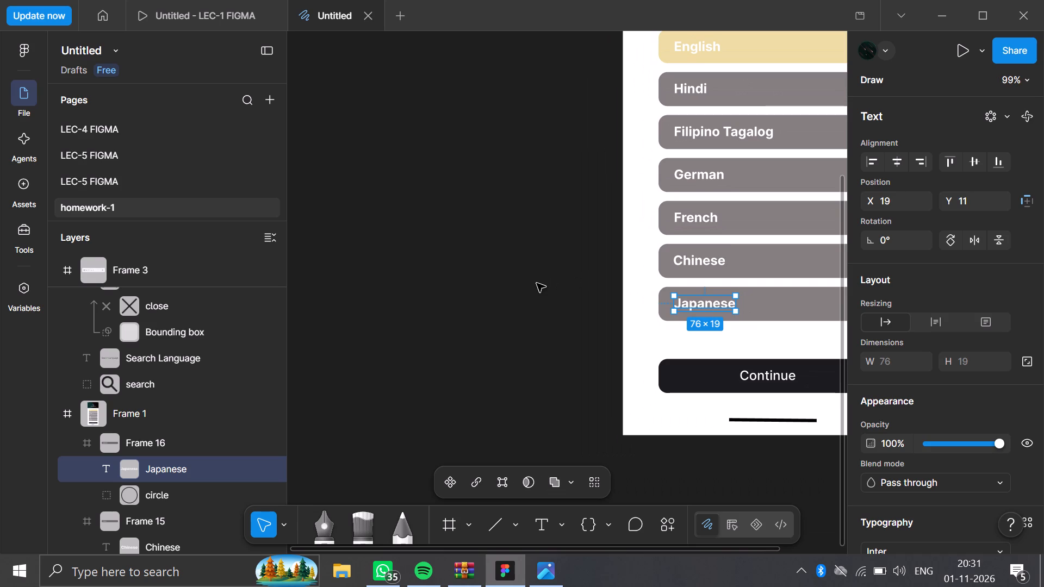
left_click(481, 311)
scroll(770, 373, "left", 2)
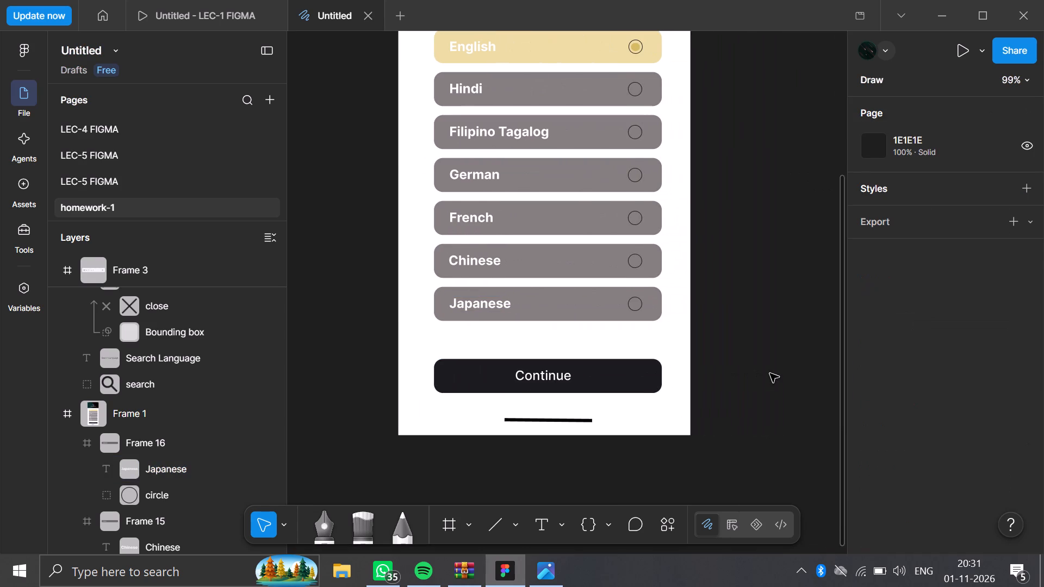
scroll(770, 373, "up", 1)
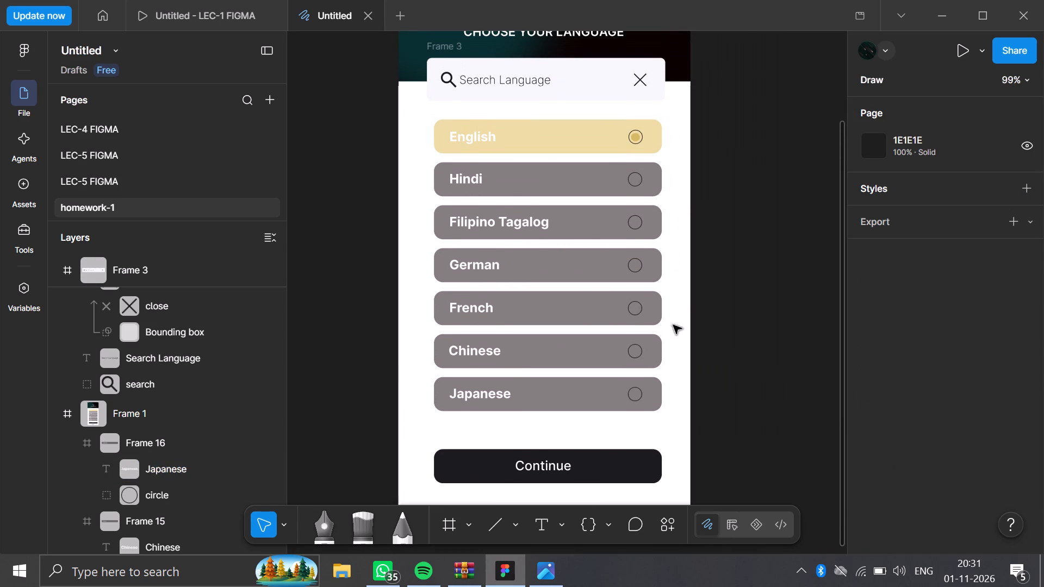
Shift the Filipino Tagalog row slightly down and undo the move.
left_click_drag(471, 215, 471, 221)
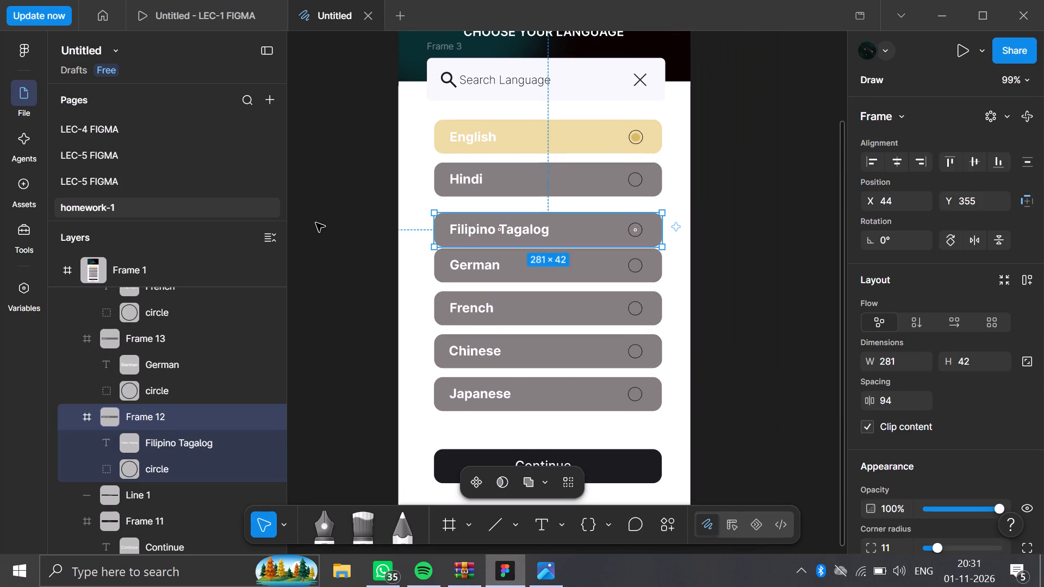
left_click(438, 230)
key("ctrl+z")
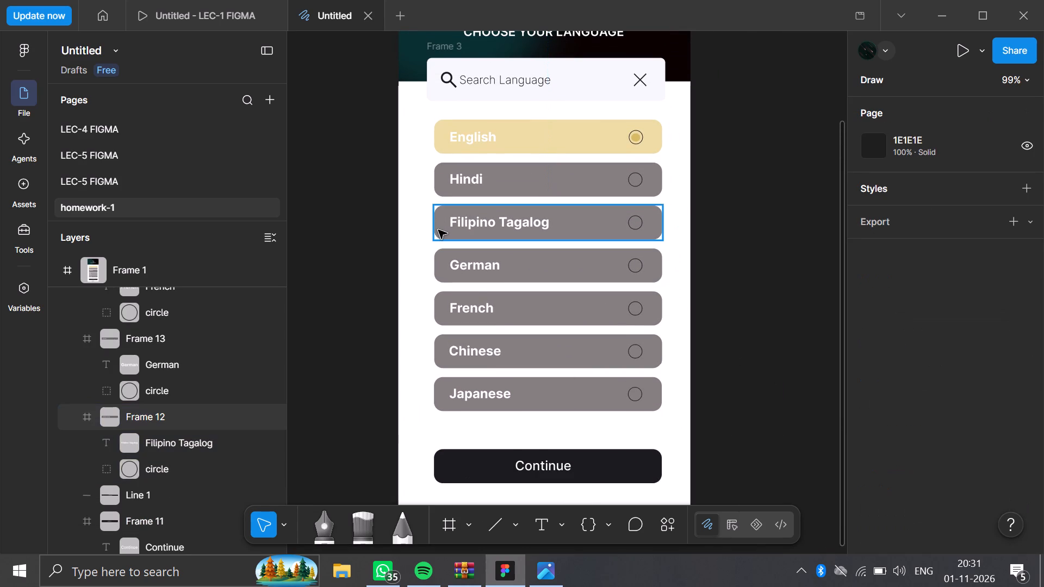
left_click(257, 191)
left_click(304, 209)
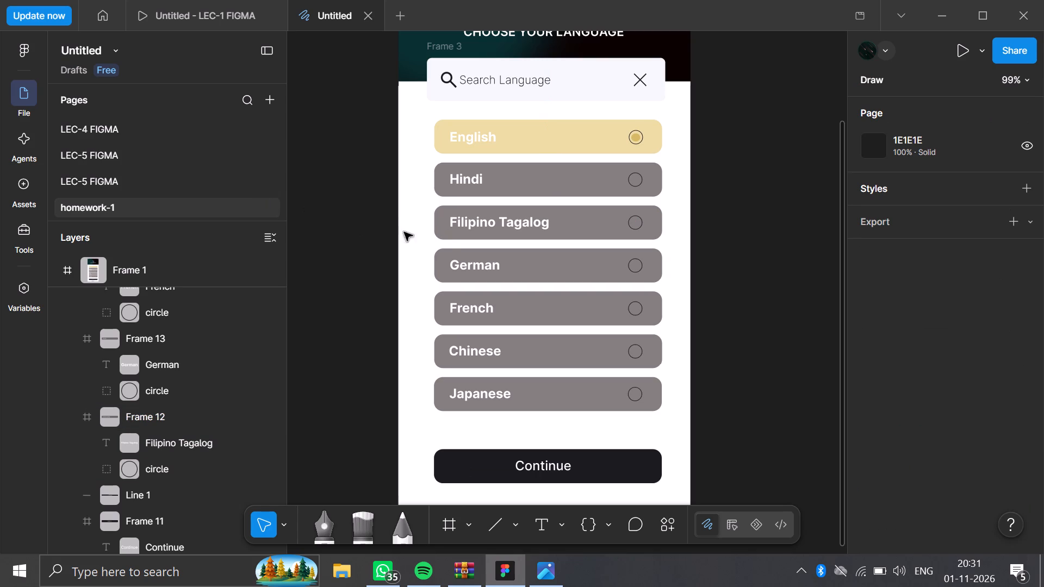
Import the bg-1 image from the Saved Pictures folder and place it over the right part of the header.
scroll(449, 235, "right", 1)
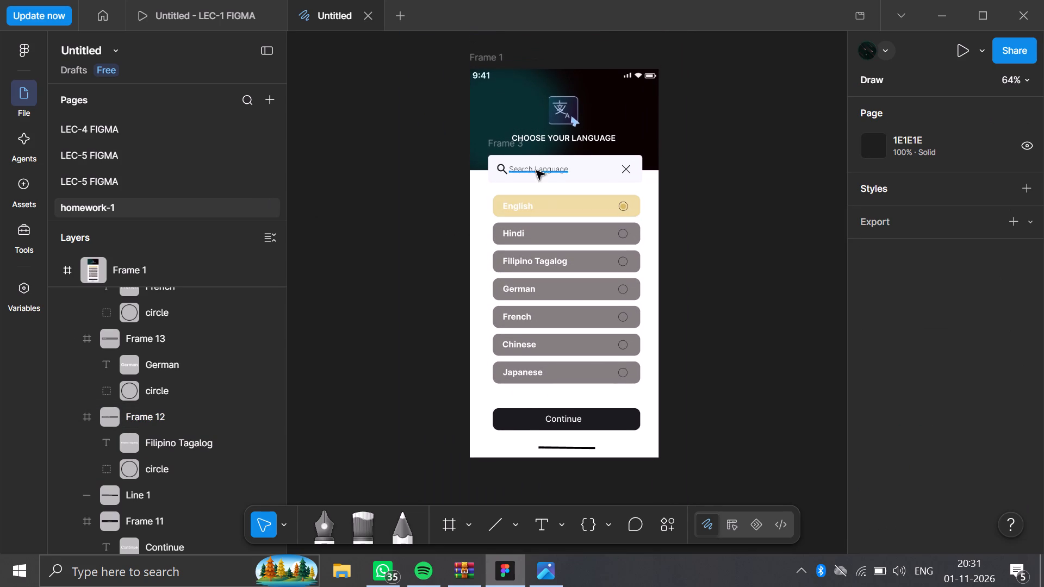
scroll(120, 376, "up", 7)
scroll(120, 376, "down", 12)
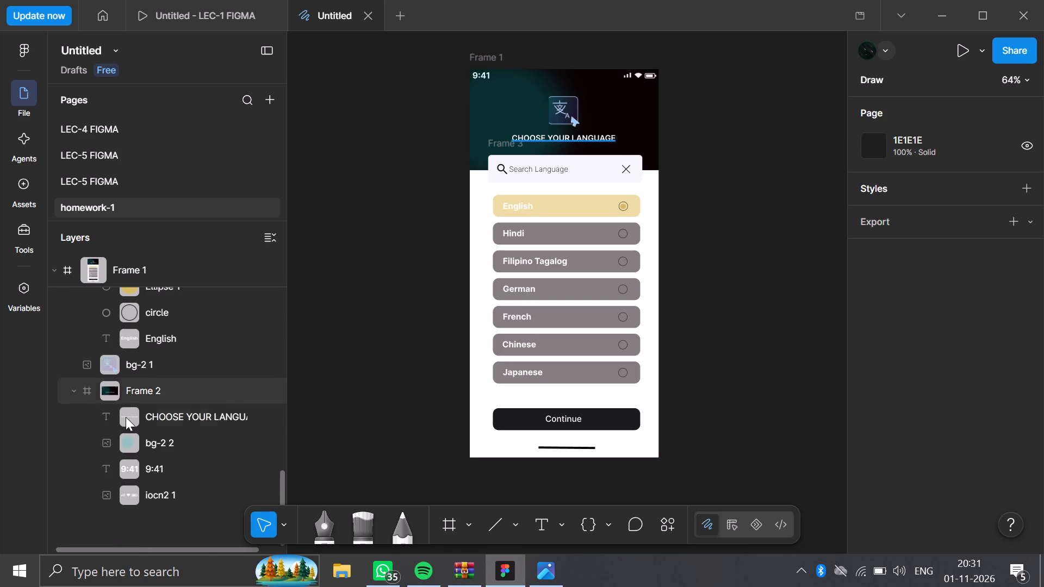
left_click(122, 370)
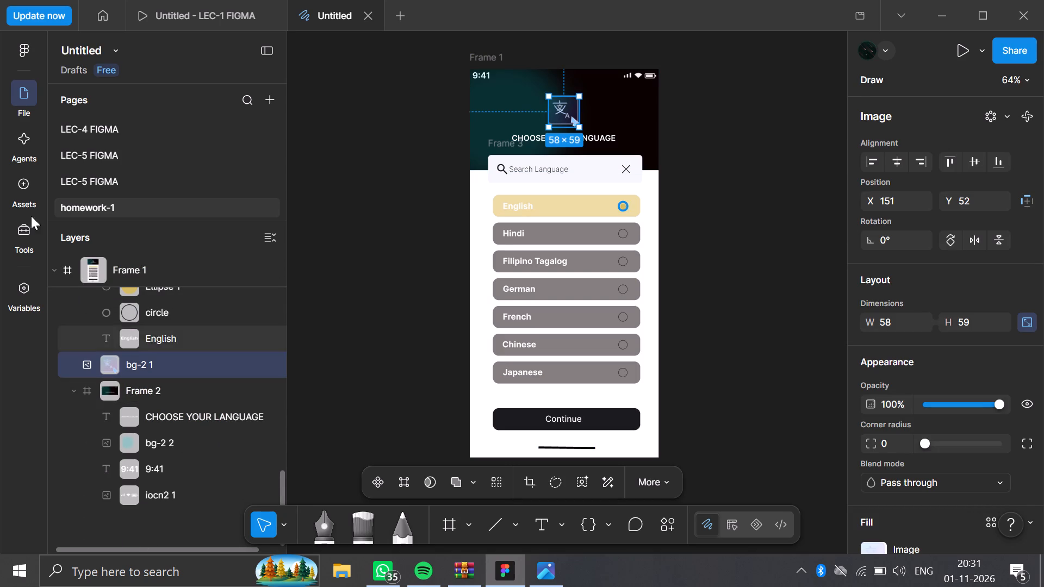
left_click(17, 93)
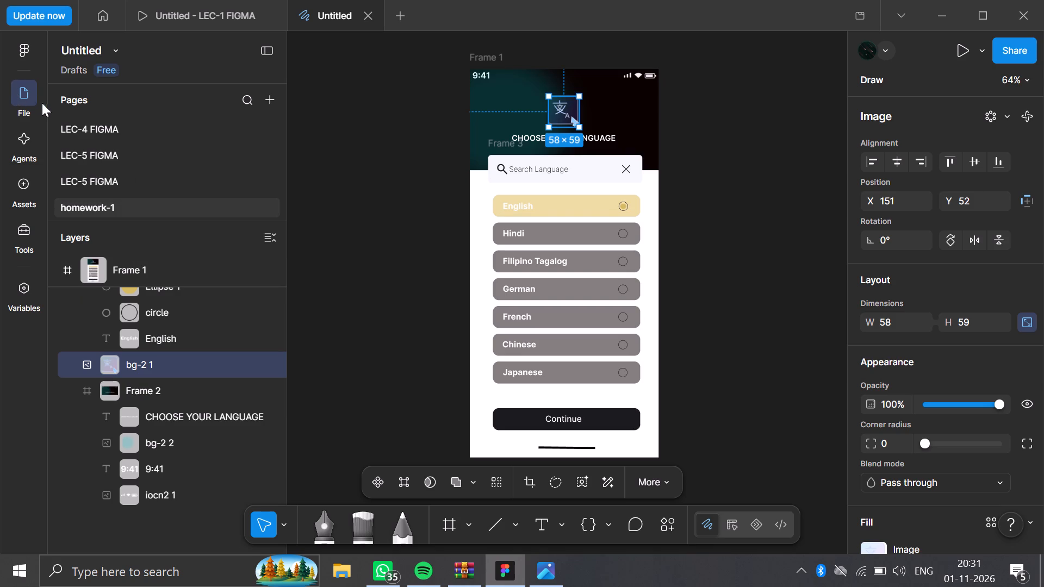
left_click(30, 61)
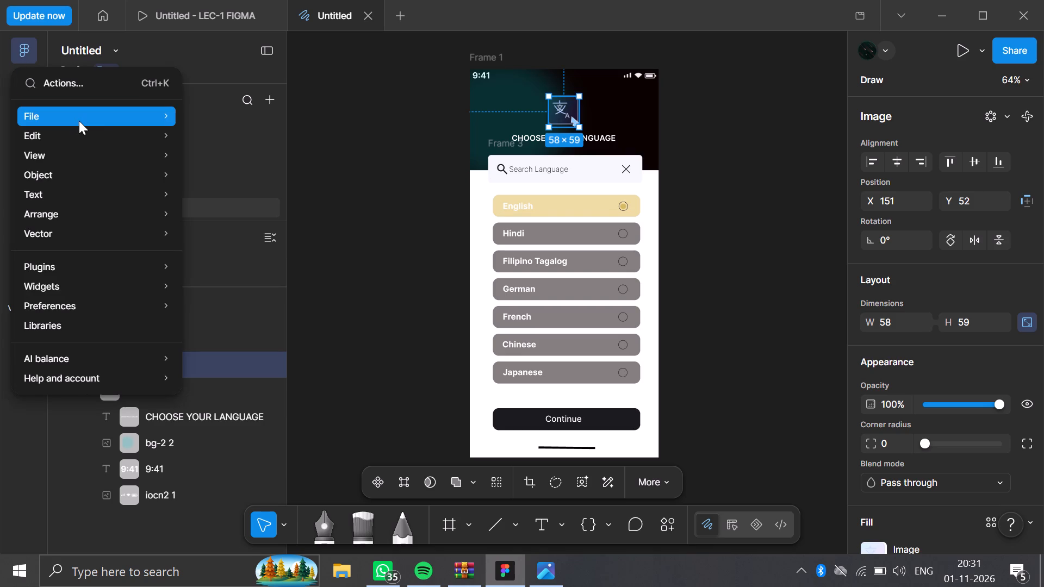
left_click(79, 121)
left_click(262, 171)
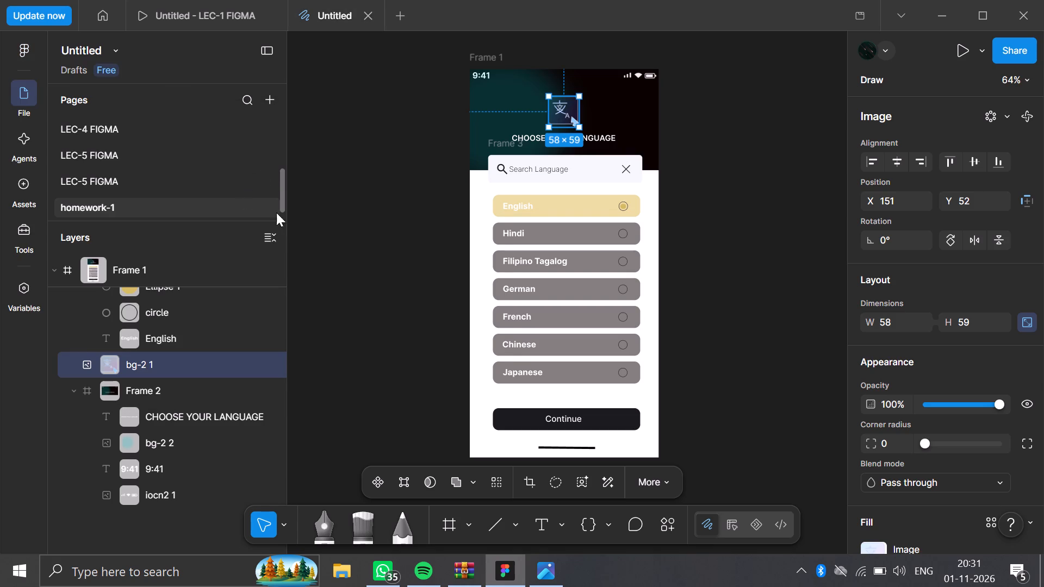
left_click(283, 132)
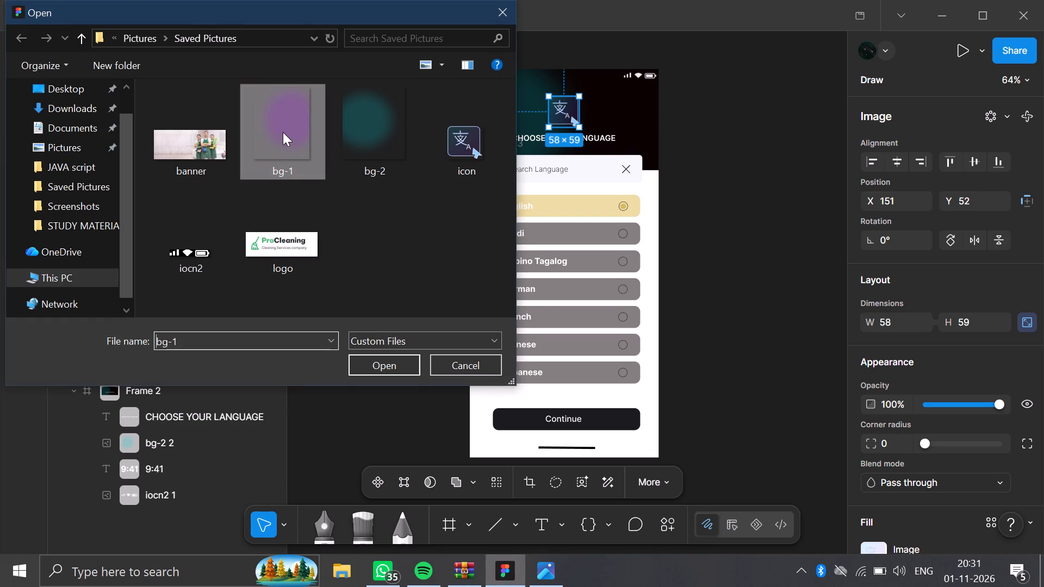
left_click(370, 357)
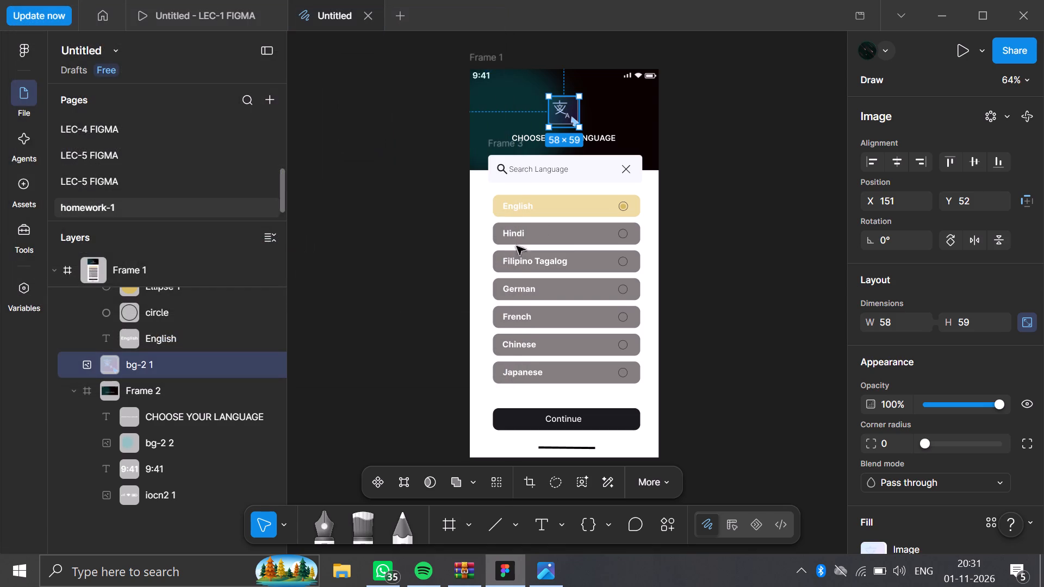
left_click(604, 101)
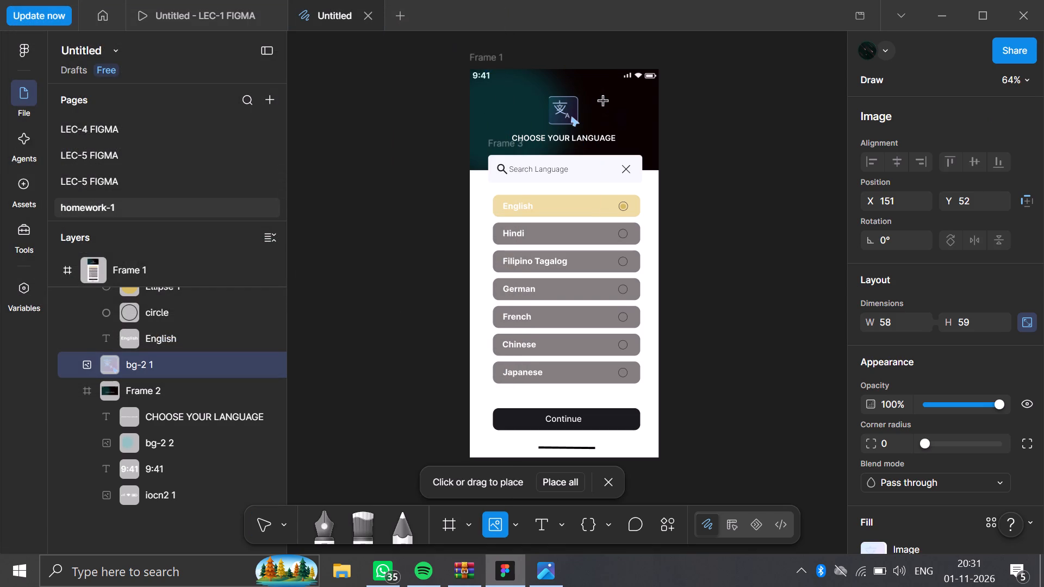
Reposition the purple glow and translate icon together, with the icon centred above the header title at about X 151, Y 52.
left_click_drag(622, 114, 628, 130)
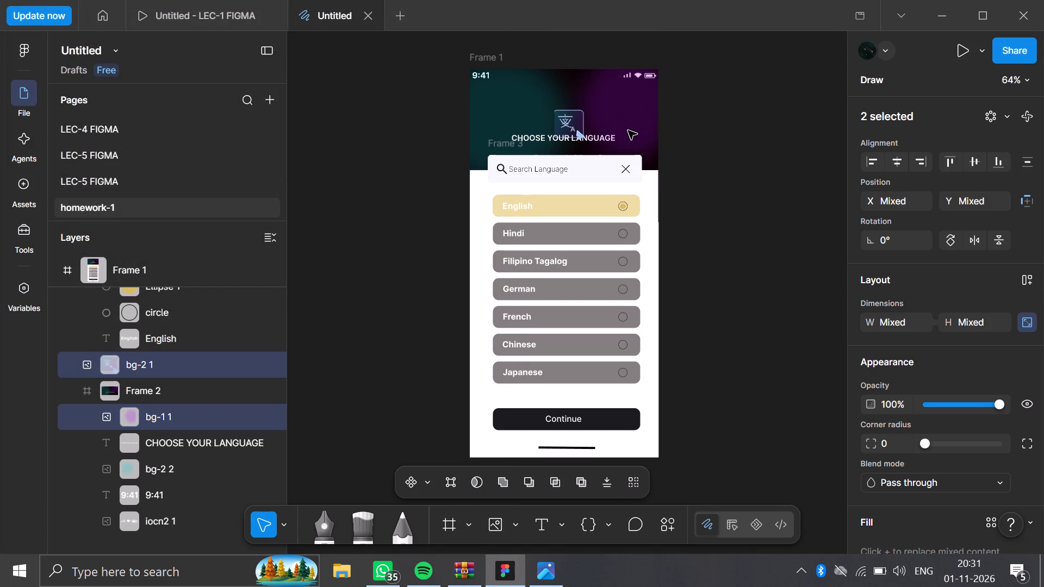
left_click_drag(628, 130, 624, 133)
left_click_drag(565, 127, 561, 114)
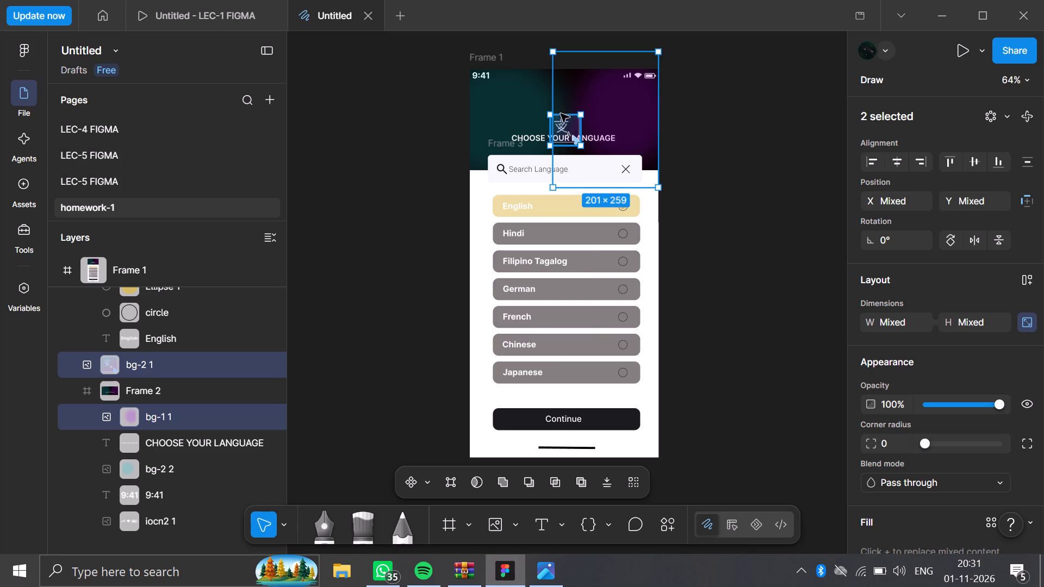
left_click_drag(561, 114, 568, 113)
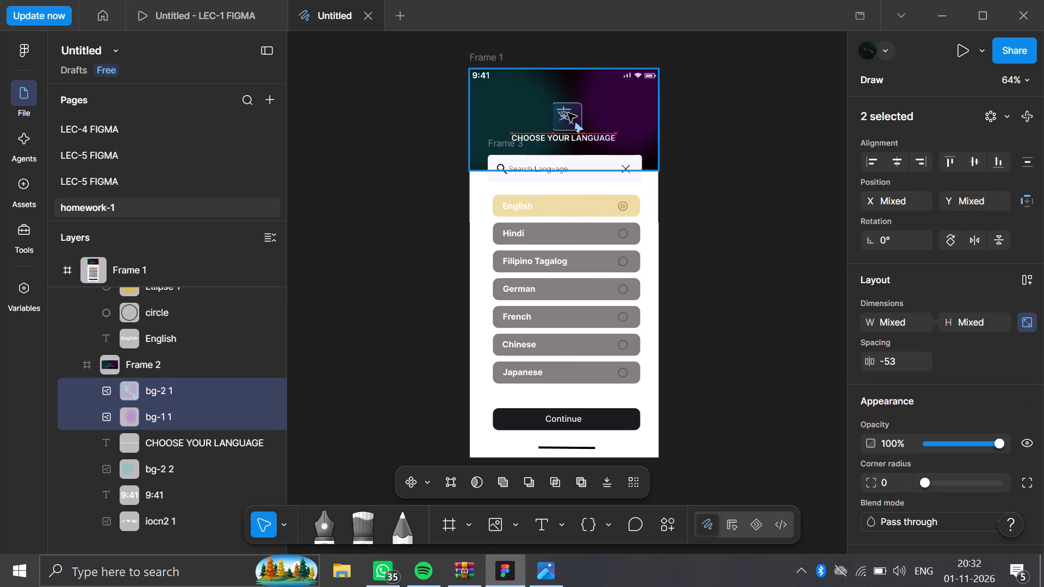
left_click_drag(568, 113, 564, 109)
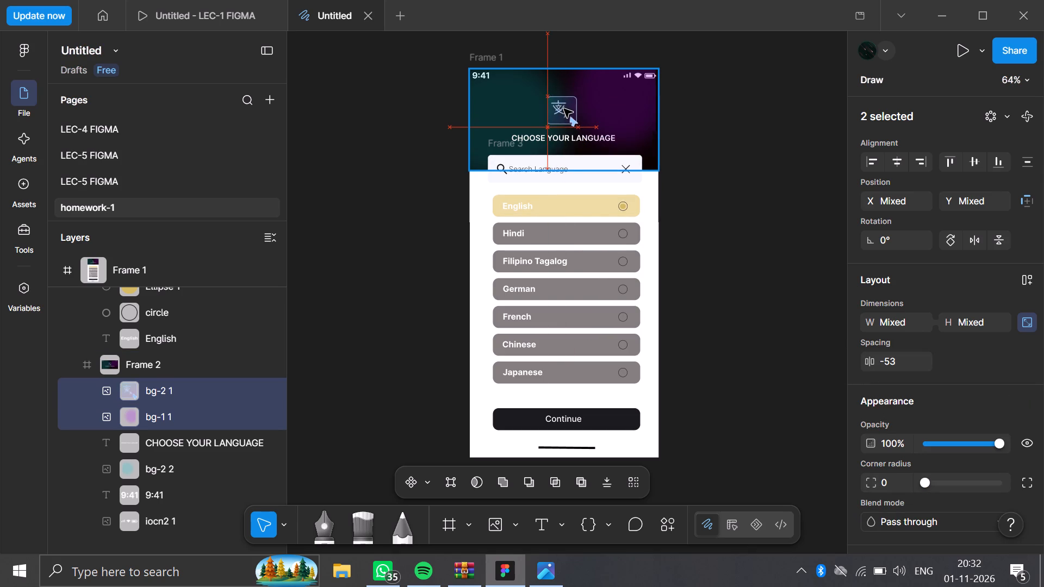
left_click_drag(564, 109, 565, 109)
left_click(571, 54)
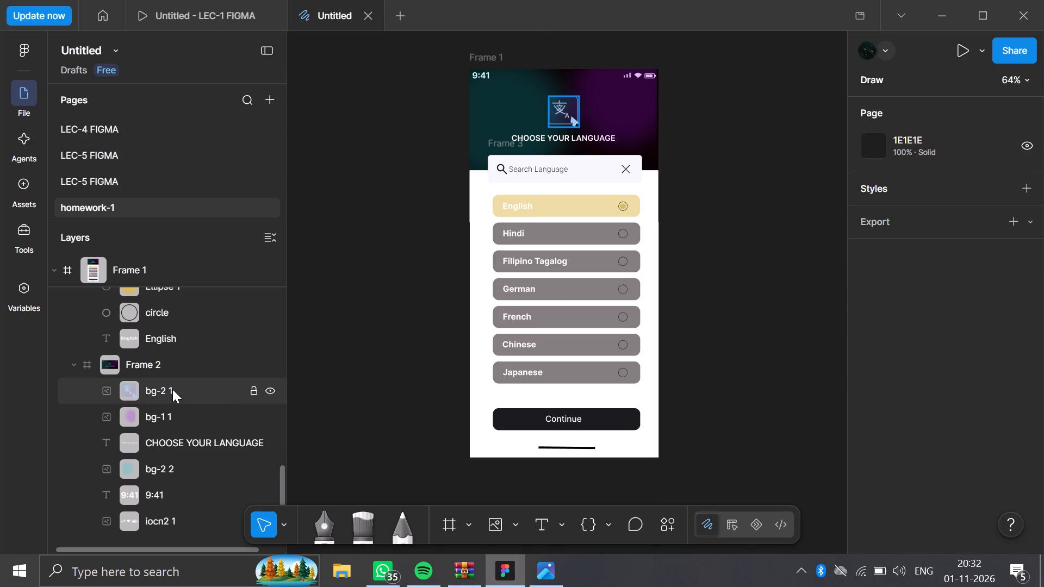
Move the bg-1 1 layer out of Frame 2 and place it directly above that frame within Frame 1.
left_click_drag(158, 418, 157, 383)
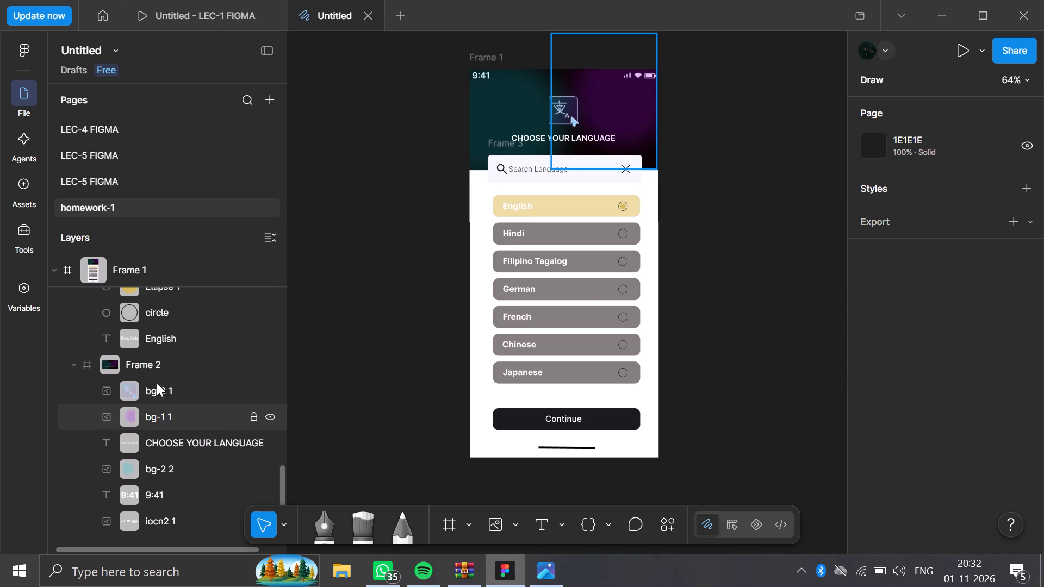
left_click_drag(157, 383, 142, 349)
Move the bg-1 glow down to about Y -33 and enlarge it to about 233 × 300 over the header's right half.
left_click_drag(587, 122, 588, 139)
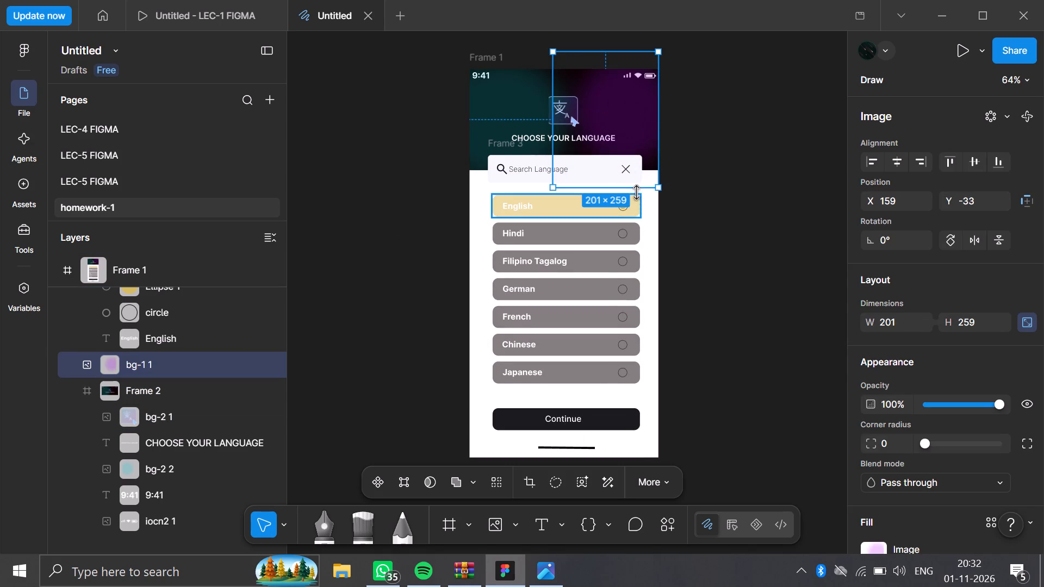
left_click_drag(647, 188, 650, 207)
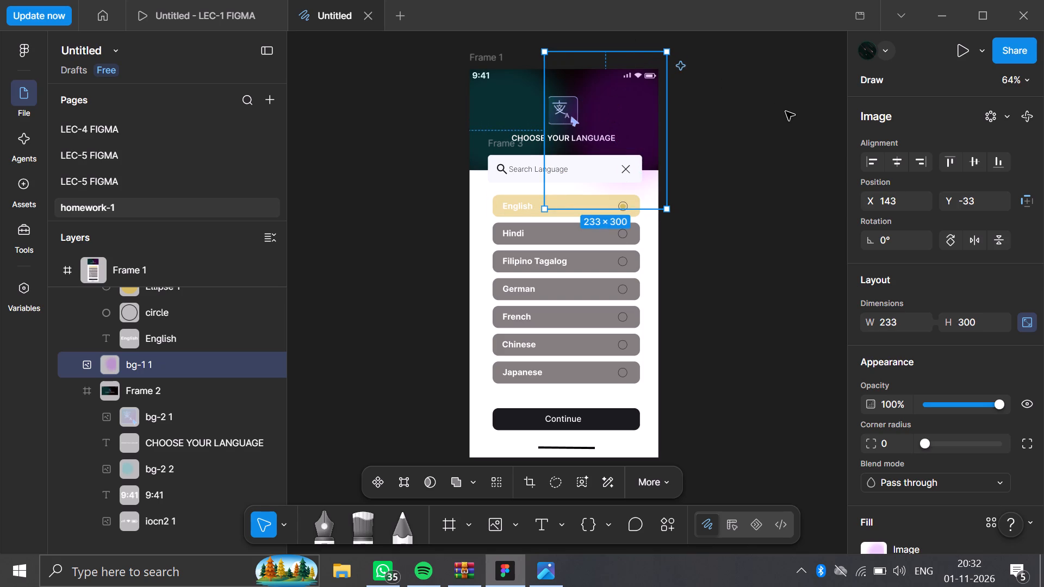
left_click(786, 111)
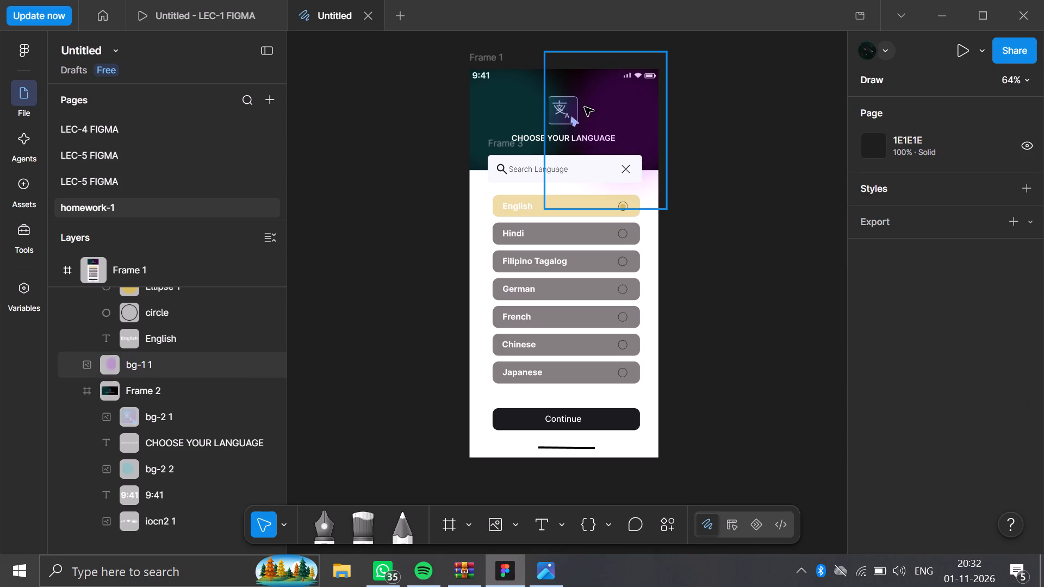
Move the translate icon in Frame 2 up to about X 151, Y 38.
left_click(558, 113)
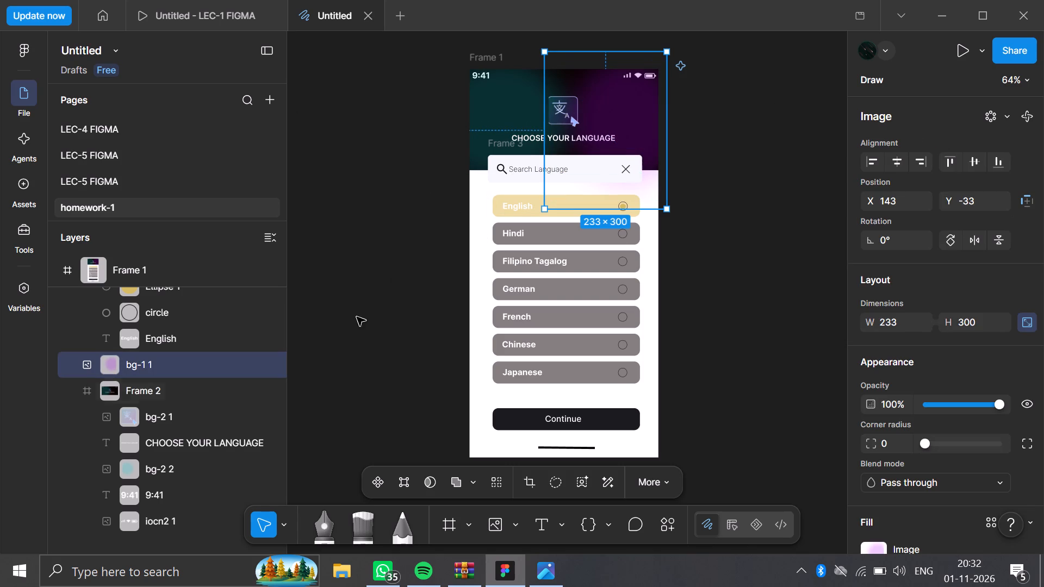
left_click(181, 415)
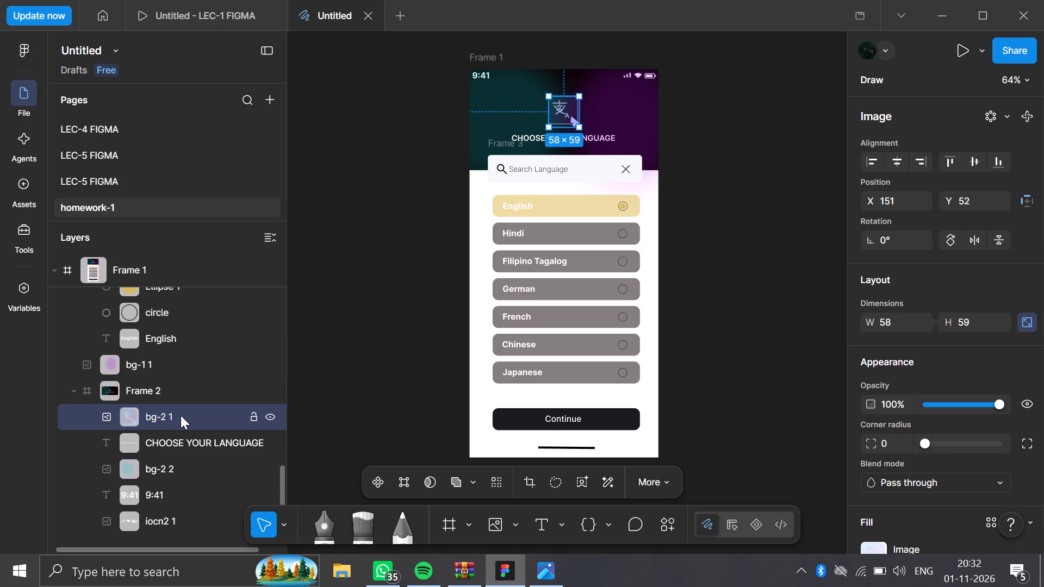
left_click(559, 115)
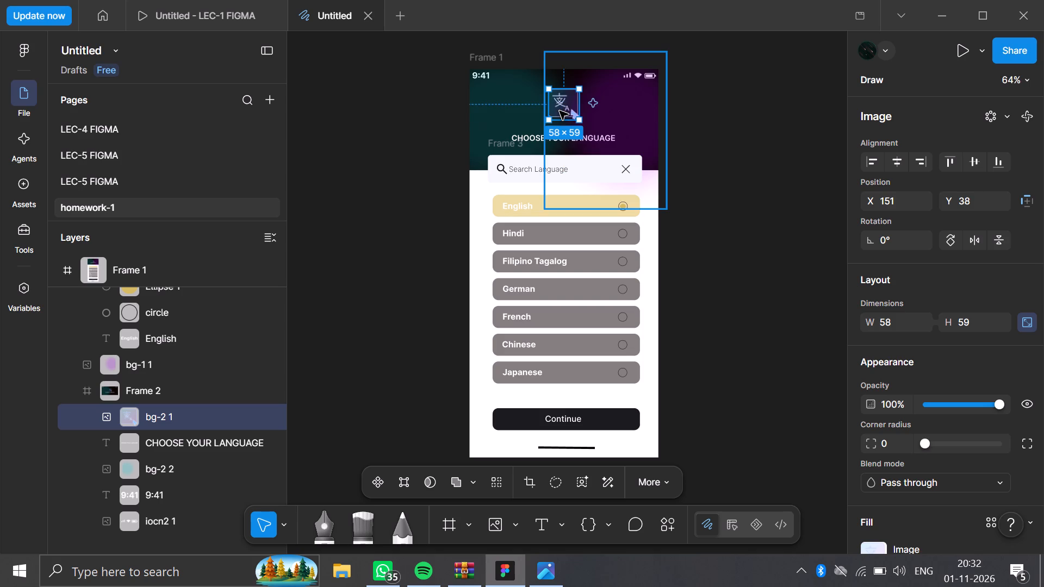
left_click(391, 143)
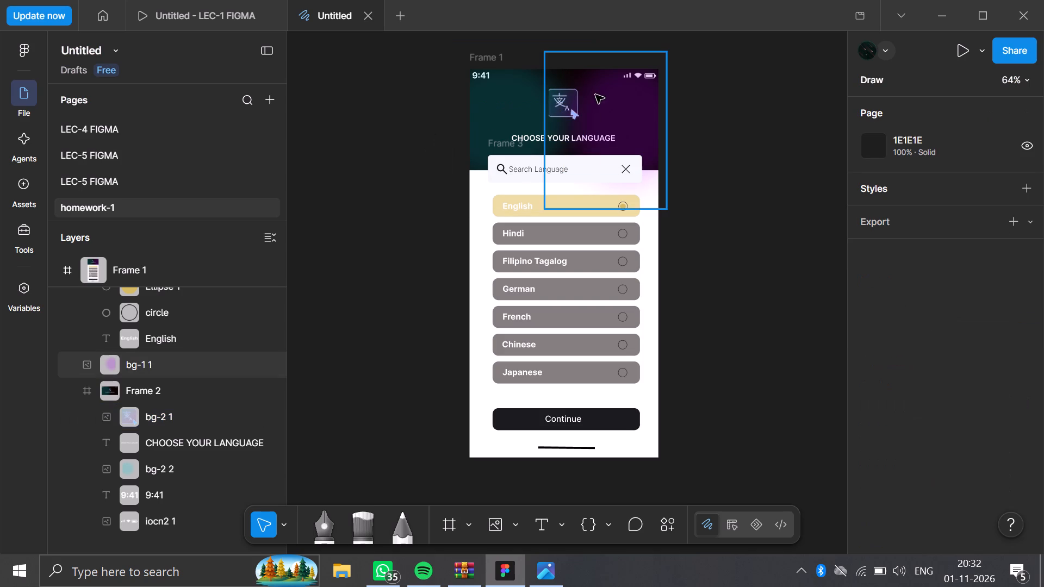
Select the translate icon inside Frame 2 and move it back down, closer to the CHOOSE YOUR LANGUAGE title.
left_click(551, 99)
double_click(551, 99)
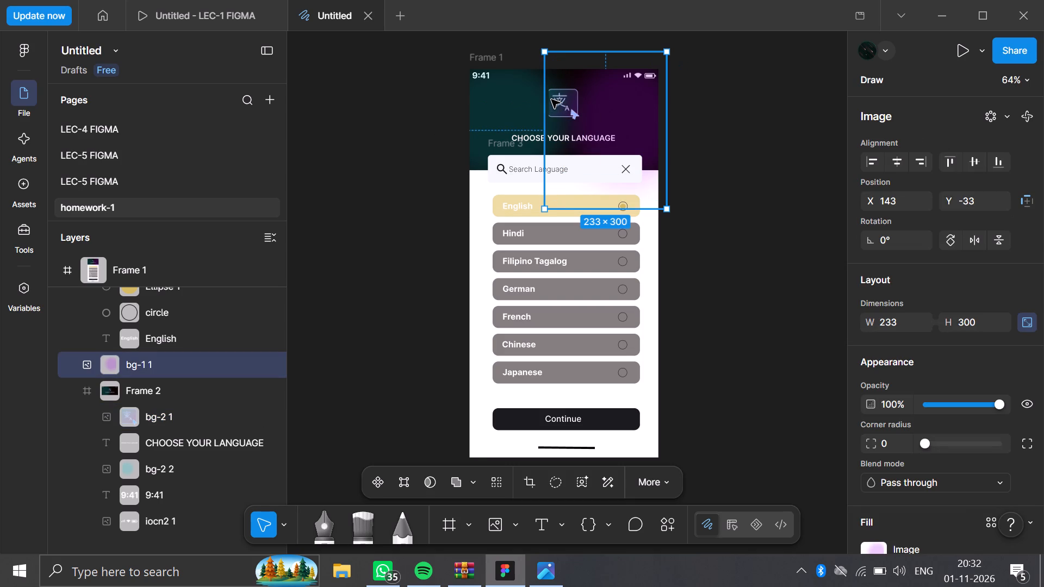
left_click(187, 392)
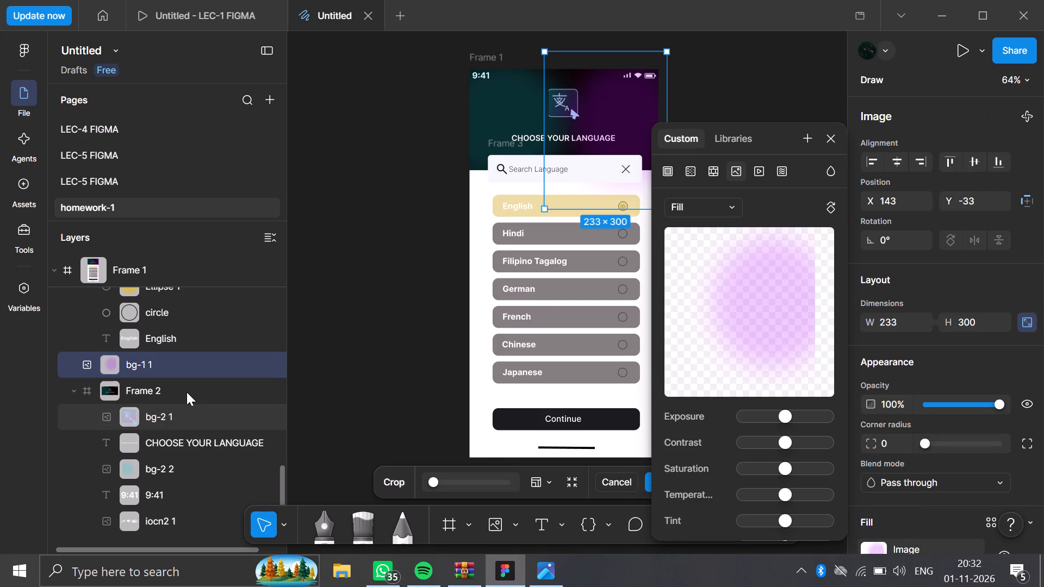
left_click(163, 423)
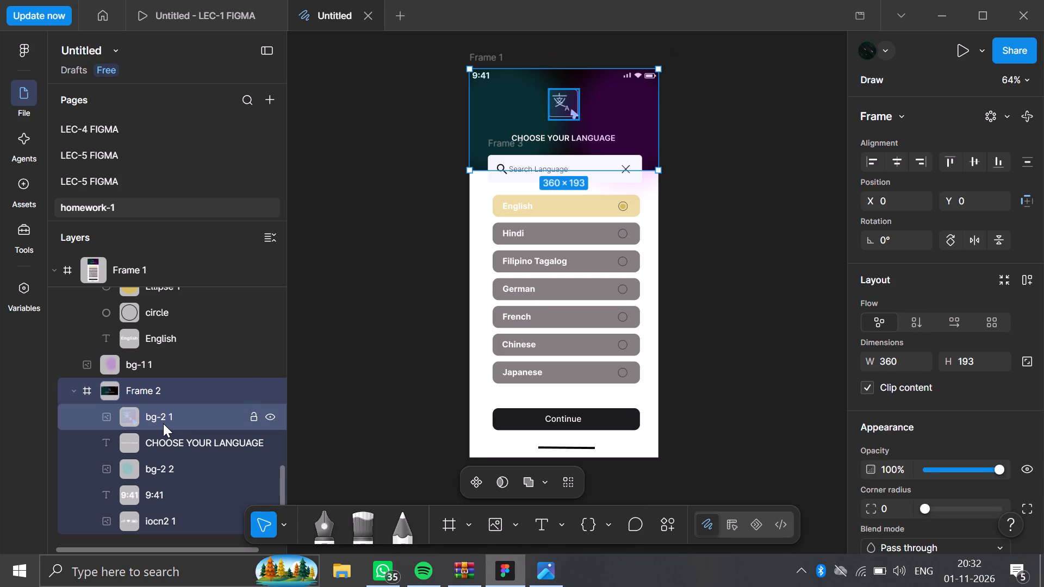
left_click_drag(563, 108, 563, 111)
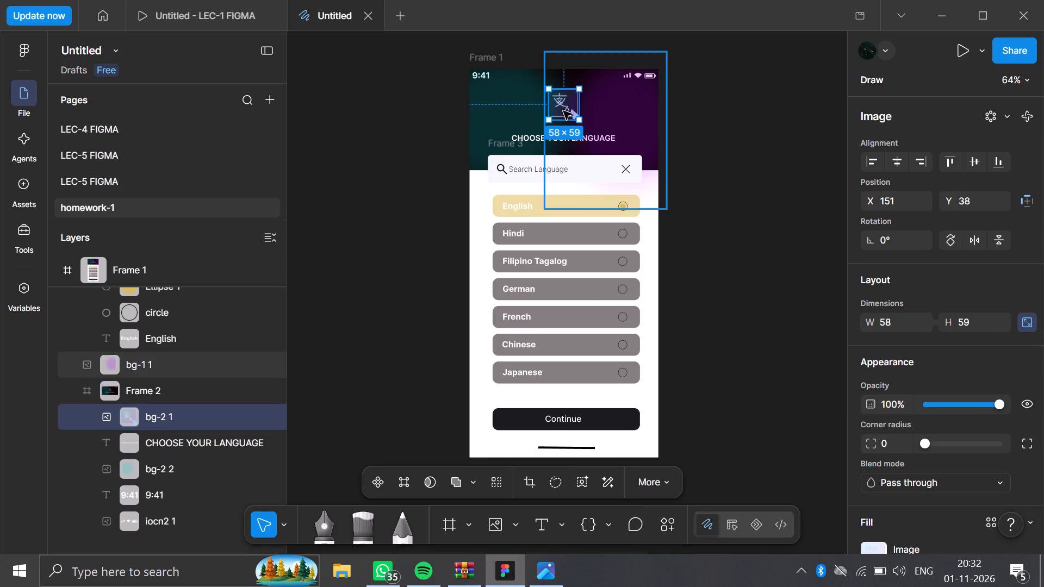
left_click_drag(563, 111, 563, 114)
left_click(324, 190)
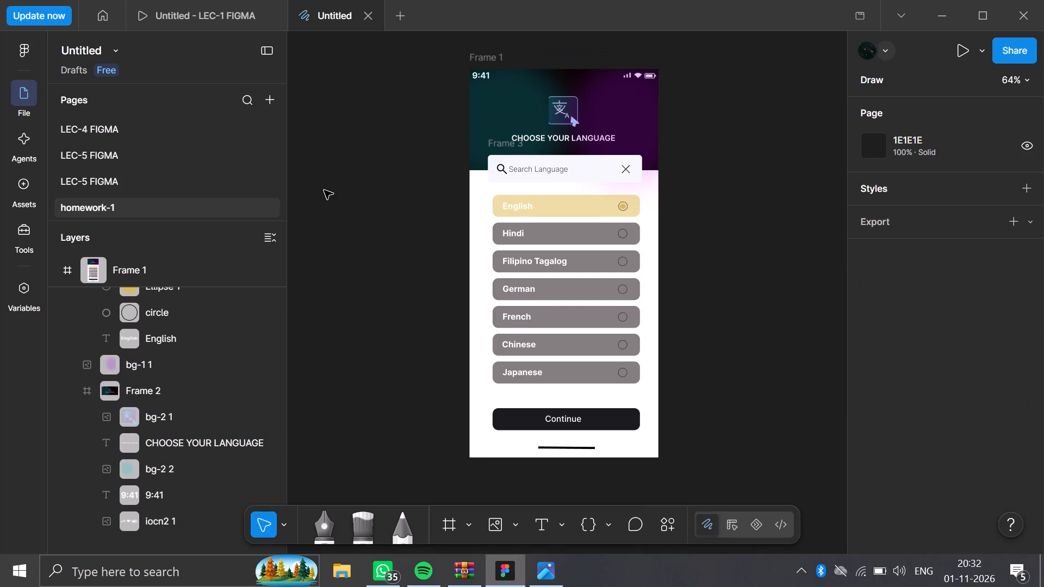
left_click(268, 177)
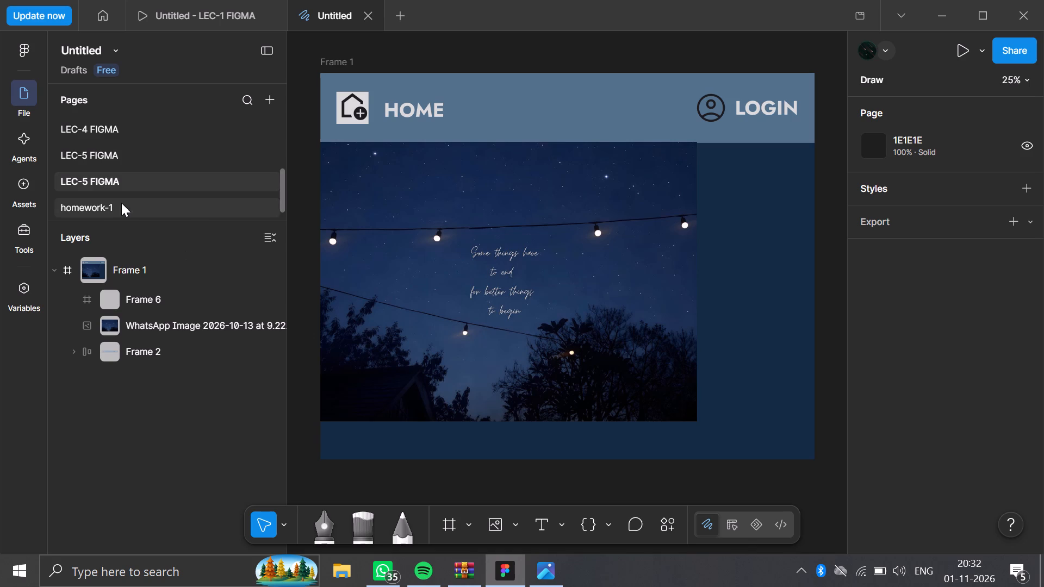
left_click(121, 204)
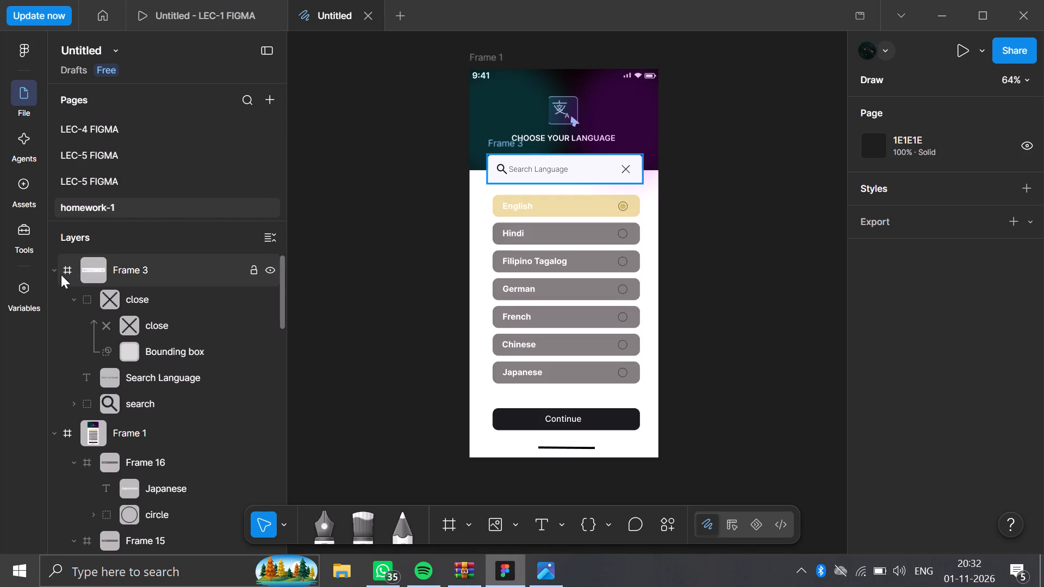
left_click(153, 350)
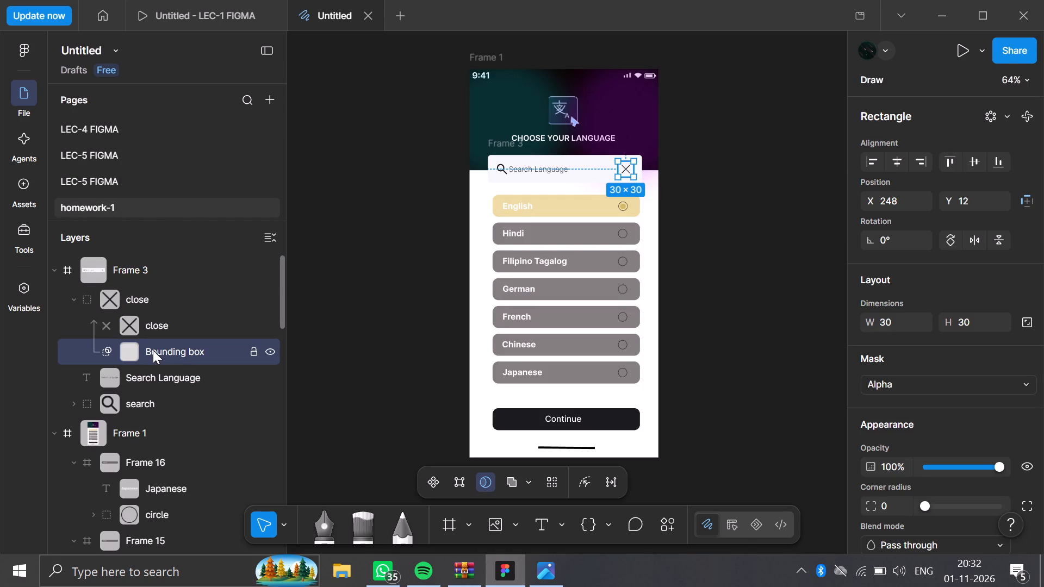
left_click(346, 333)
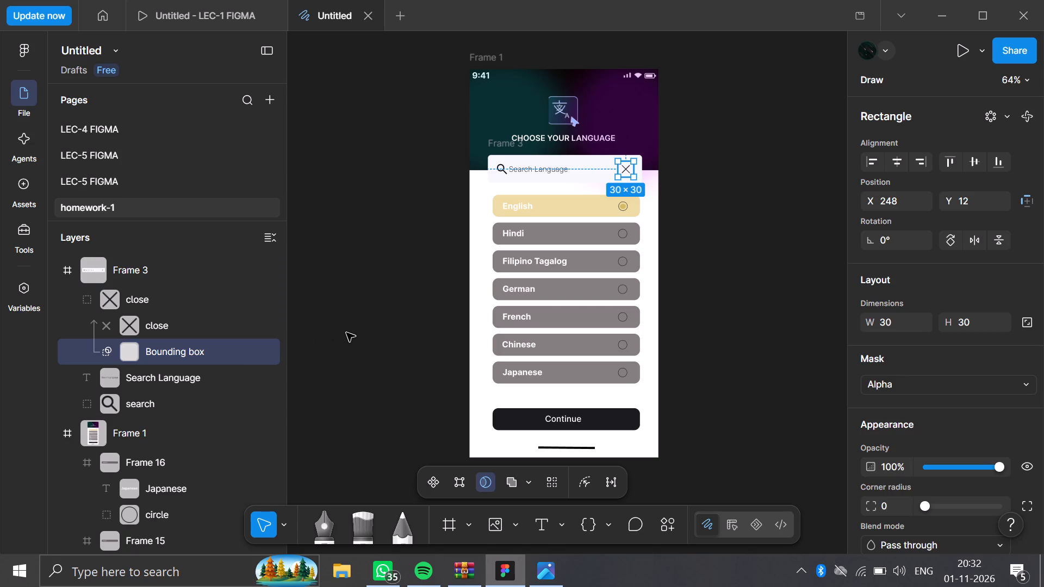
Collapse Frame 2, Frame 3 and Frame 1 in the homework-1 layer list, leaving nothing selected.
scroll(168, 403, "down", 9)
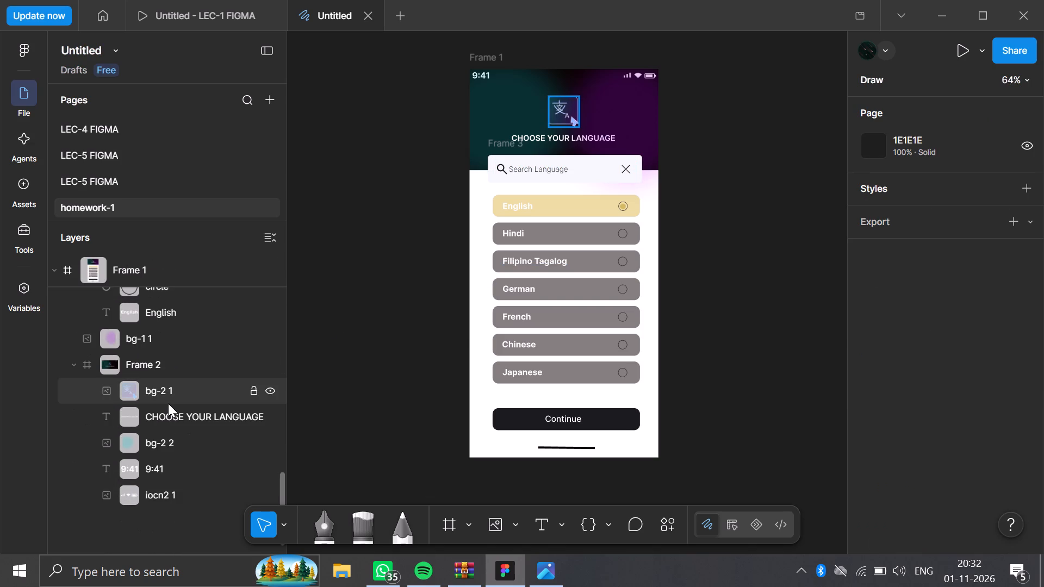
scroll(168, 403, "down", 1)
left_click(65, 364)
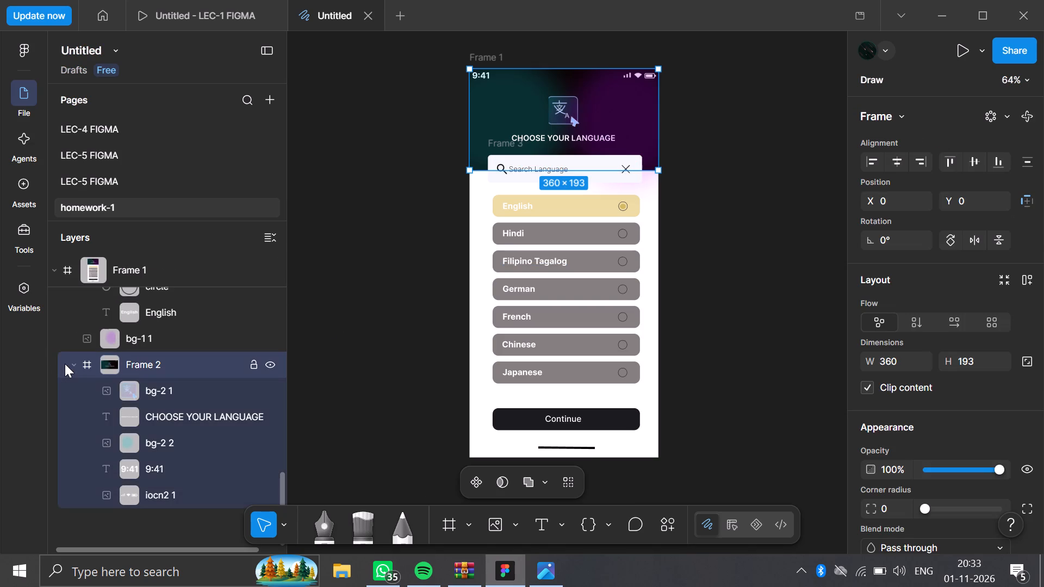
left_click(71, 364)
scroll(71, 364, "up", 1)
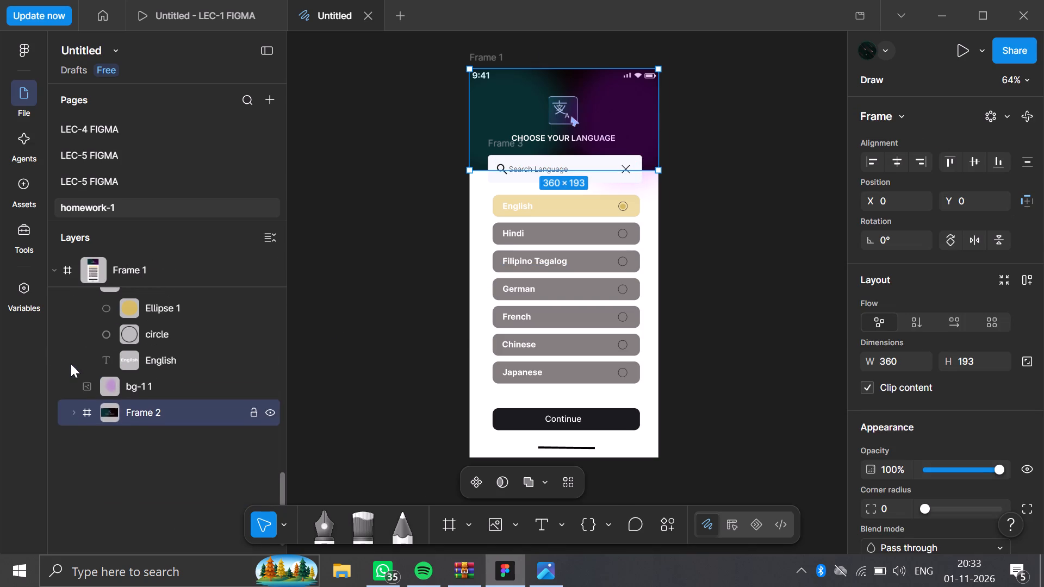
scroll(71, 364, "up", 14)
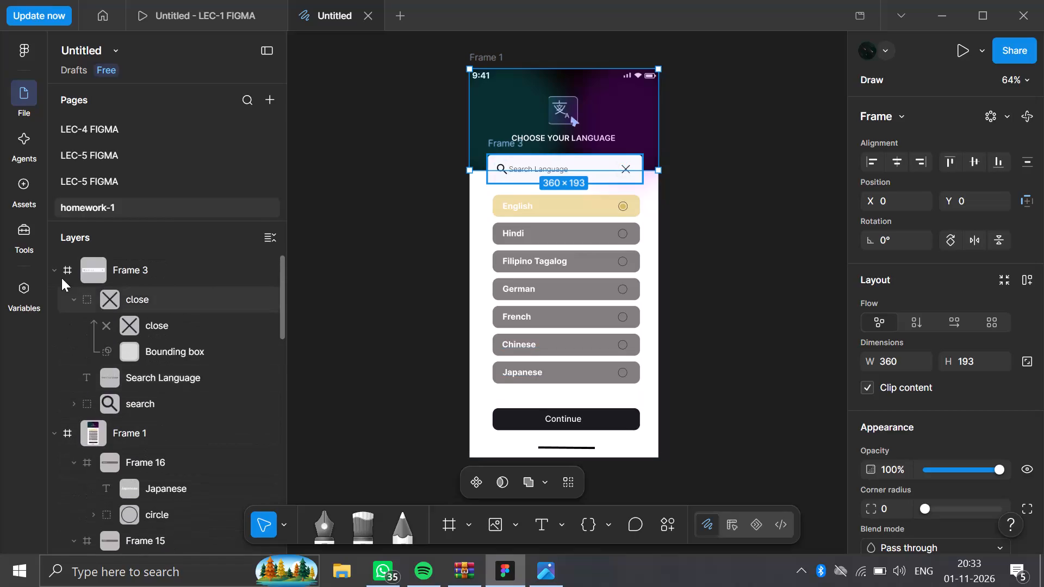
left_click(61, 273)
left_click(56, 272)
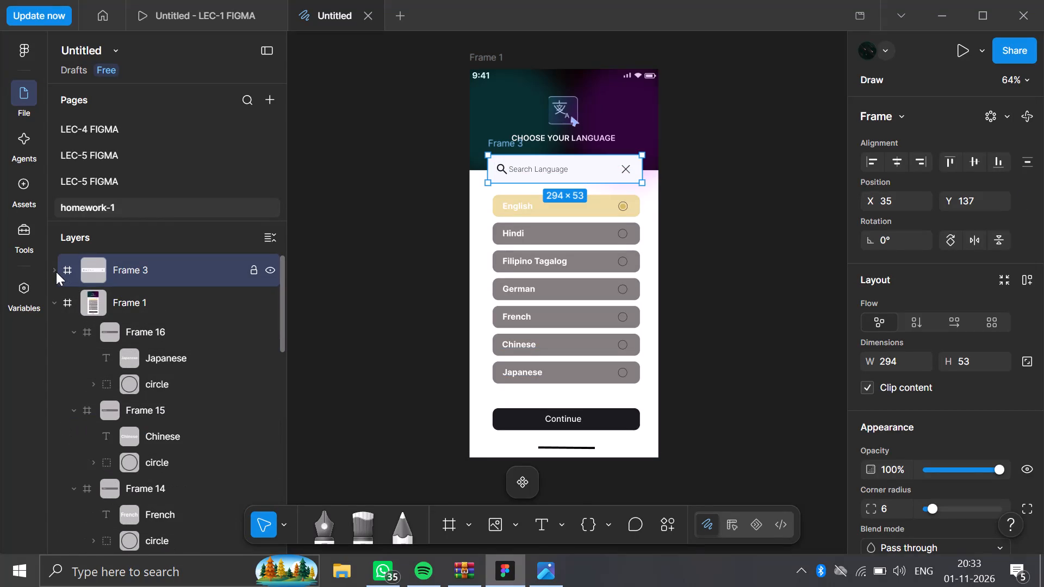
left_click(57, 303)
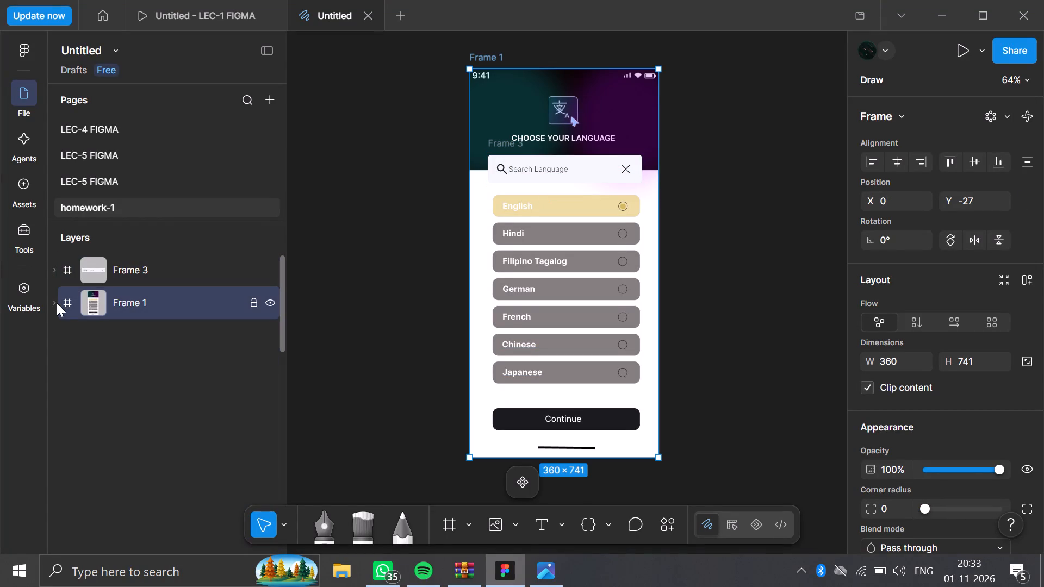
left_click(55, 303)
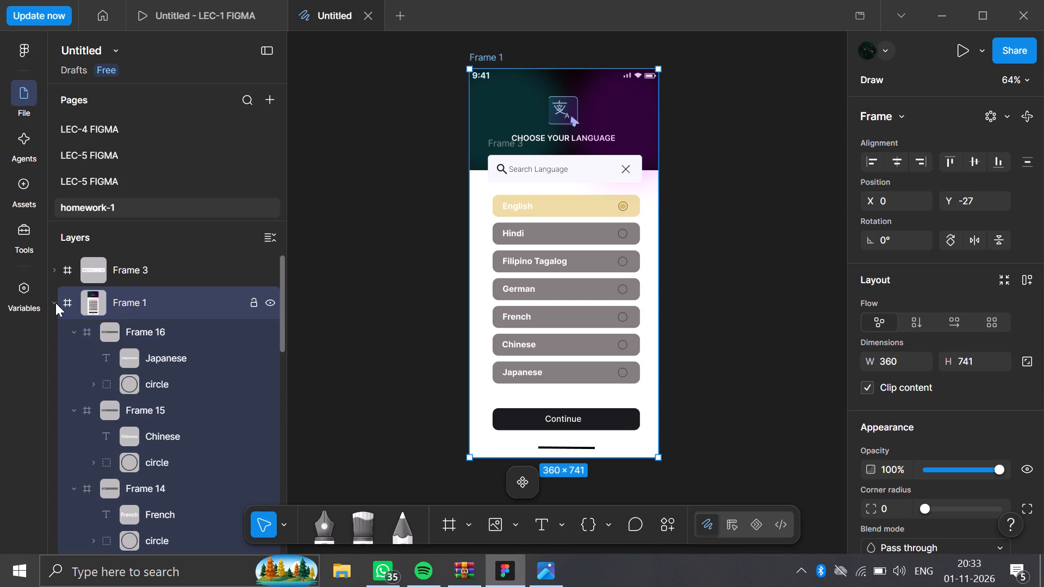
scroll(55, 303, "down", 4)
scroll(55, 303, "up", 4)
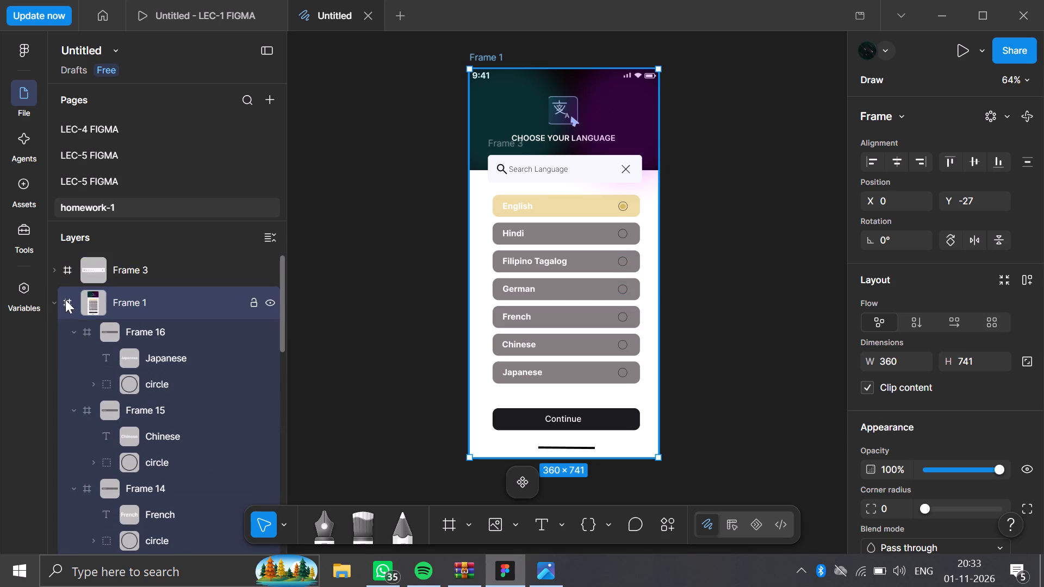
left_click(50, 305)
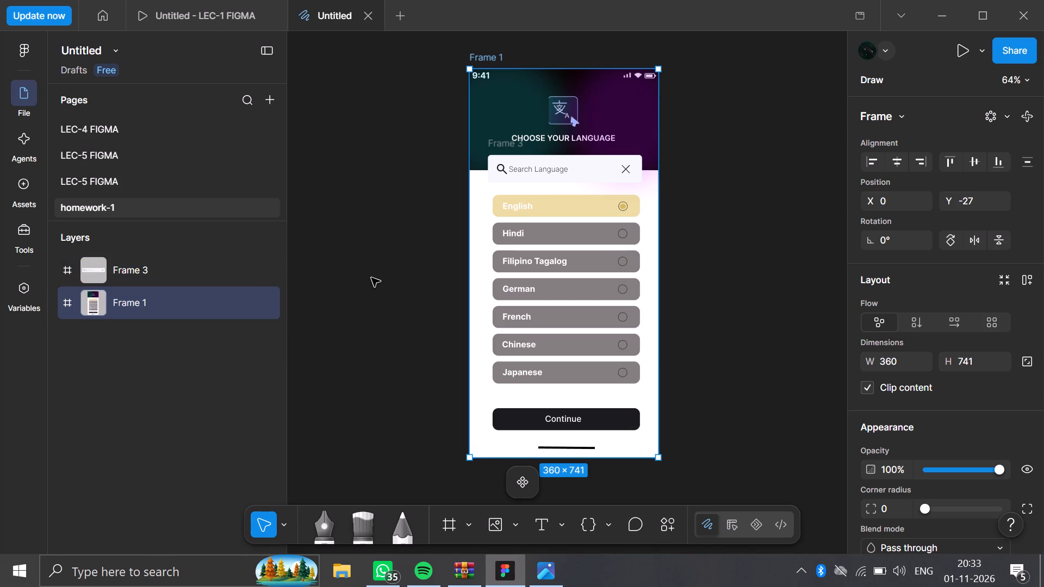
left_click(371, 278)
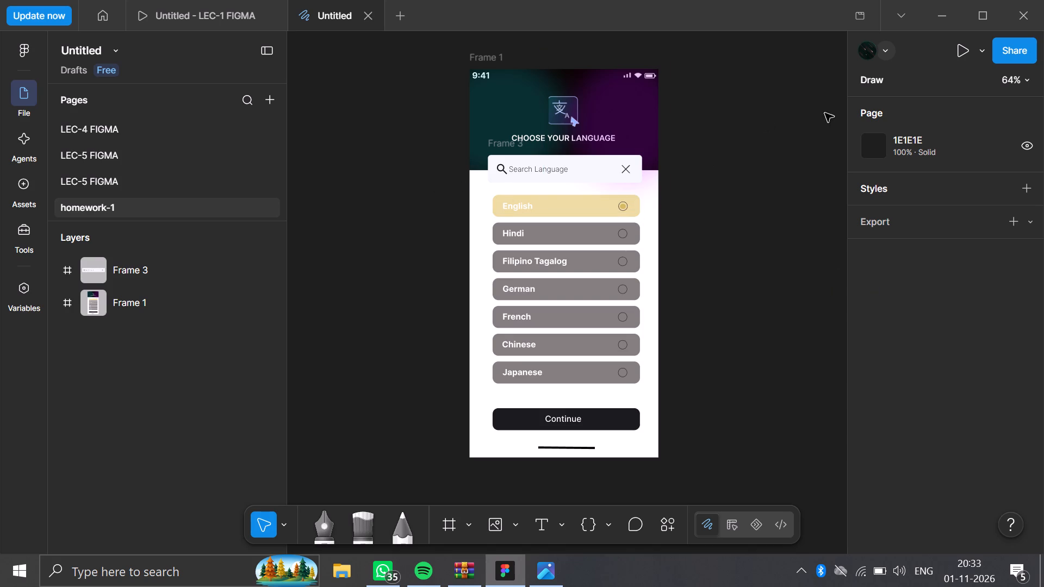
Open the file's sharing options and copy its share link.
left_click(1006, 47)
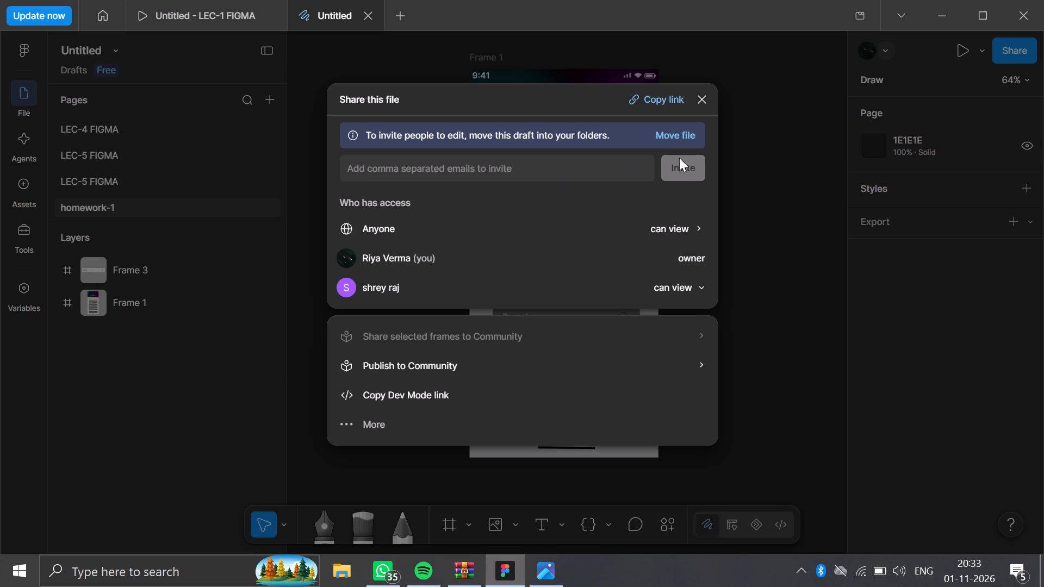
left_click(662, 96)
Find the Mail app through the Windows search and open it.
left_click(208, 577)
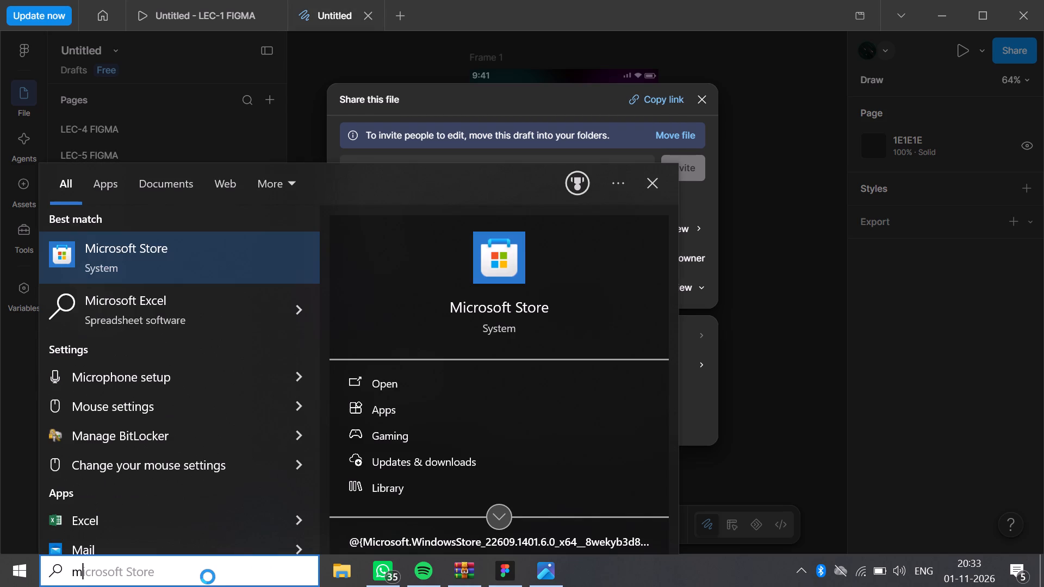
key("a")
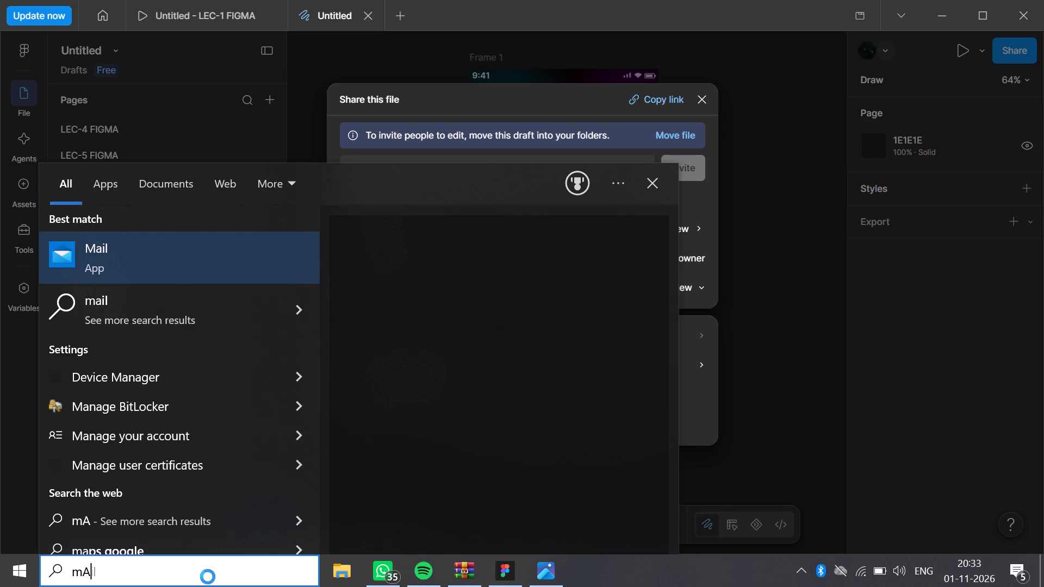
key("BackSpace")
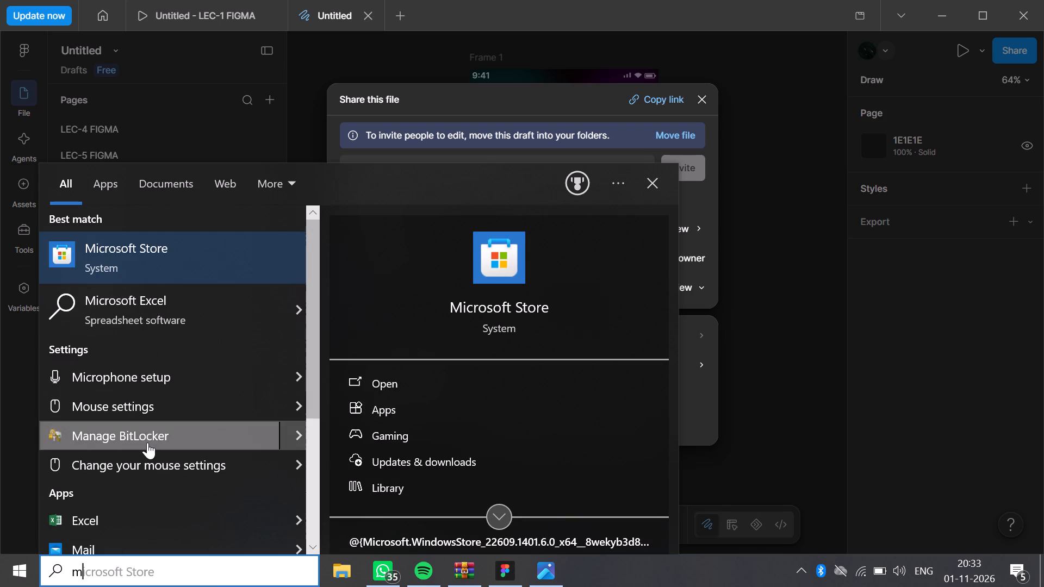
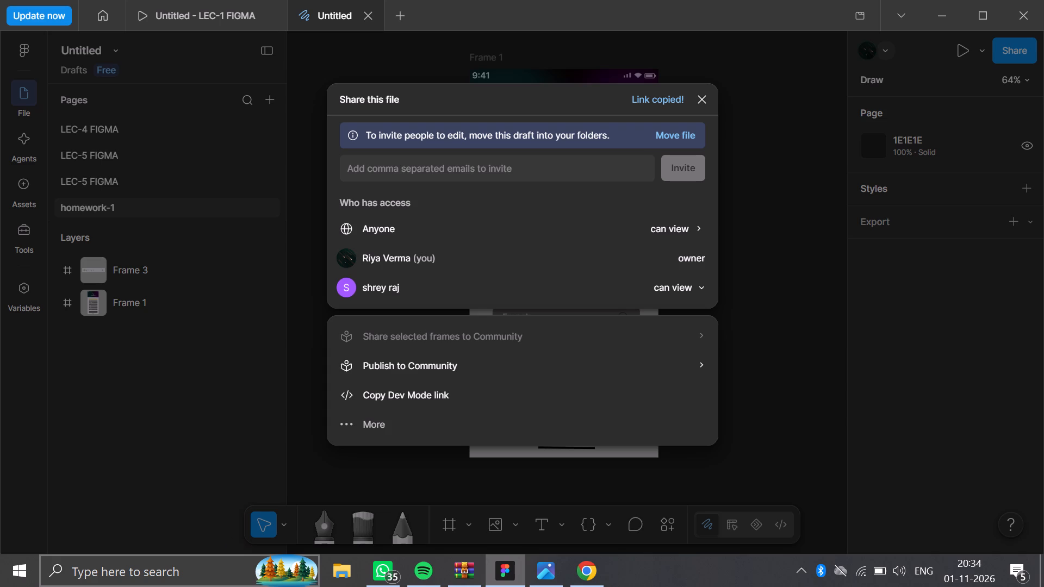
Search Windows for "MAIL" and open the Mail app.
left_click(182, 567)
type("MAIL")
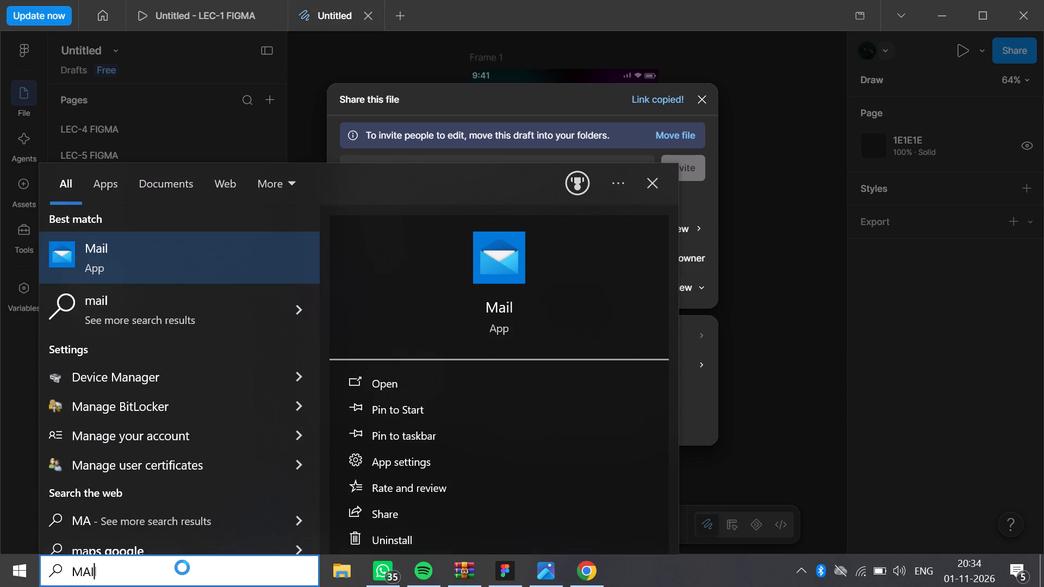
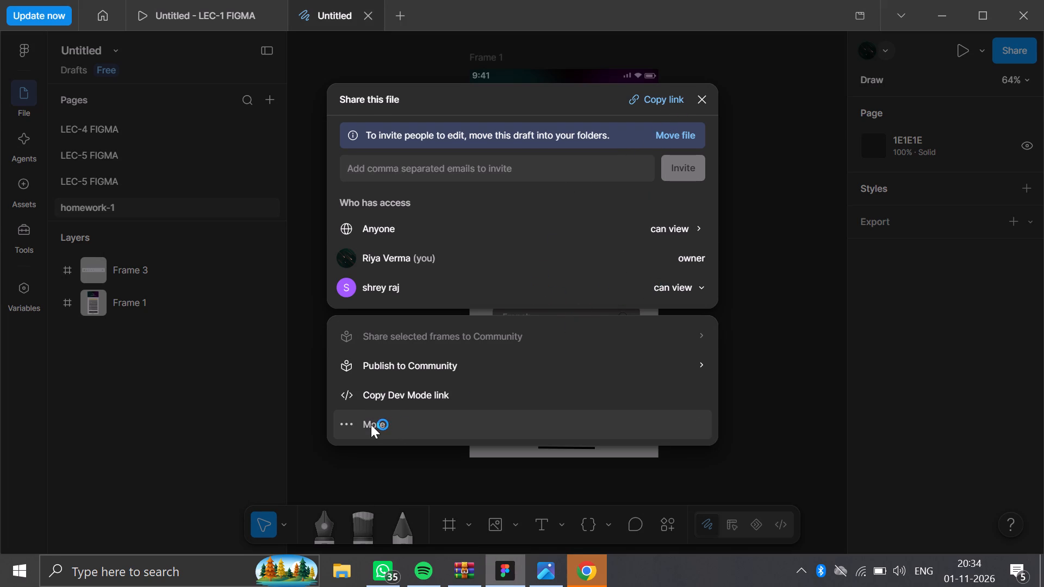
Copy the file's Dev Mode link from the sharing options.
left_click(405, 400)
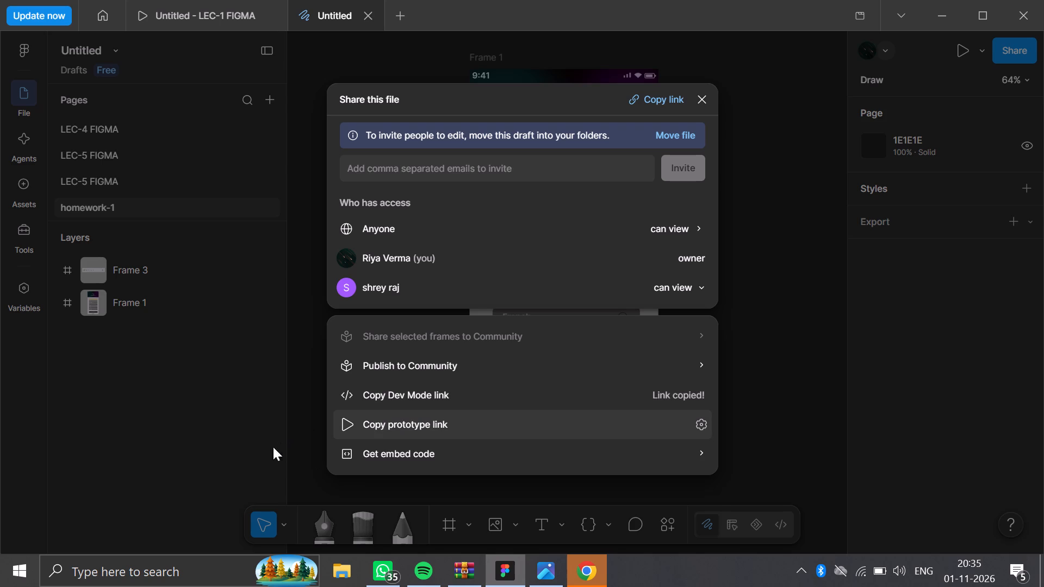
Copy the file's regular share link to the clipboard again.
left_click(671, 93)
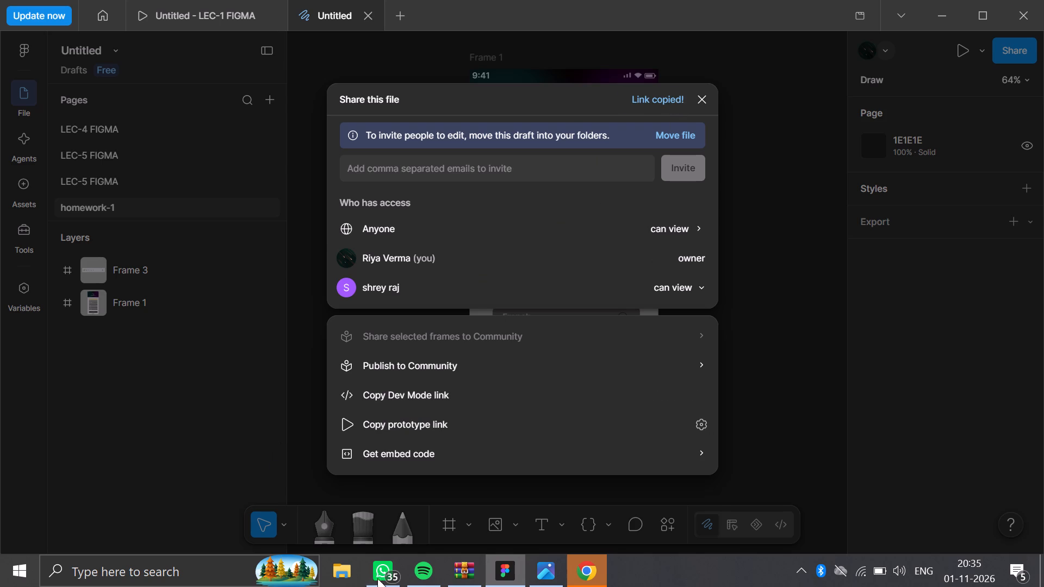
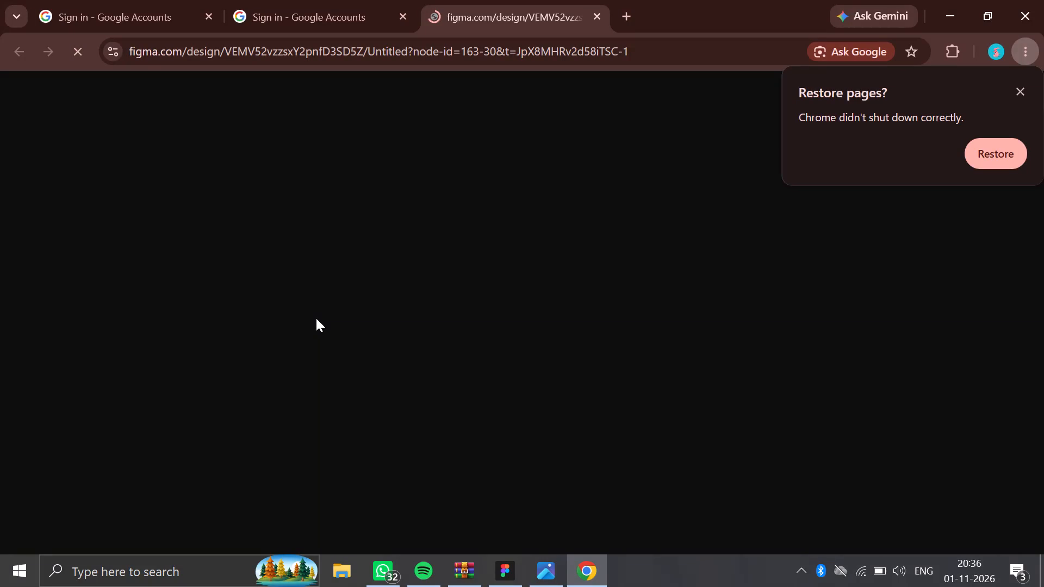
In Chrome, dismiss the page-restore prompt and check the whole Frame 1 language screen in the file opened from the share link.
left_click(1023, 95)
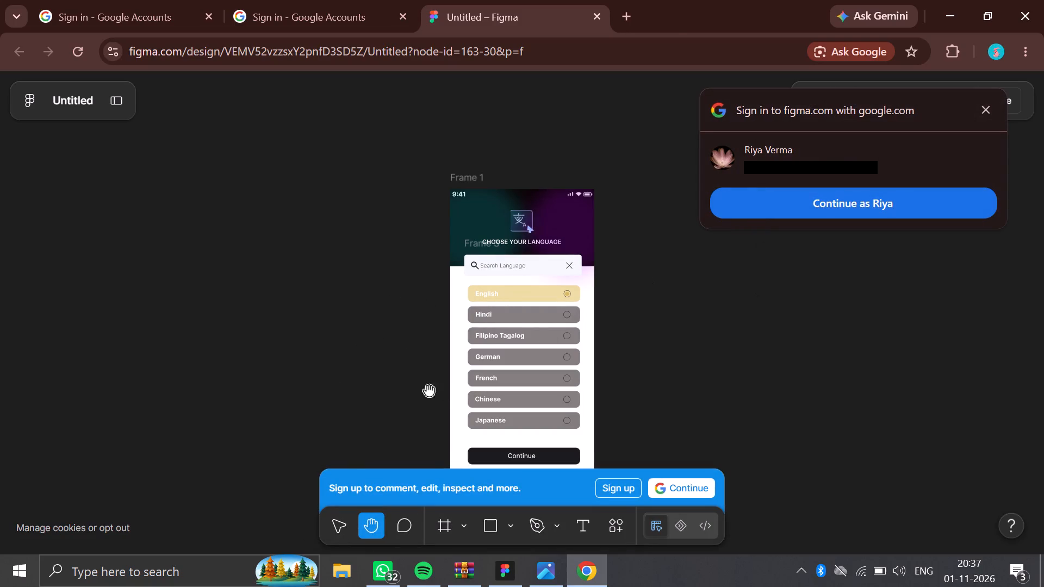
left_click(334, 391)
scroll(370, 342, "down", 1)
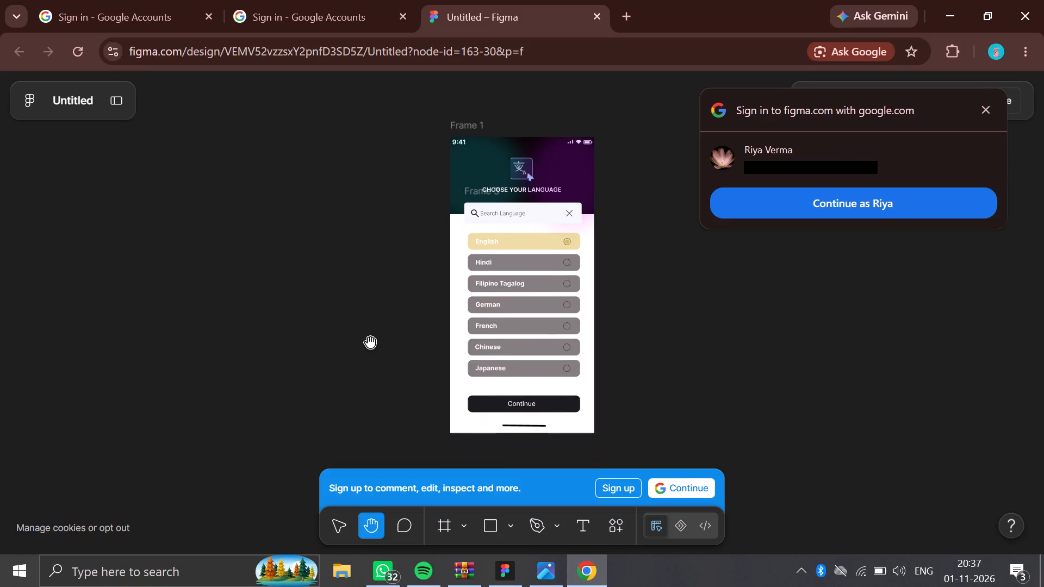
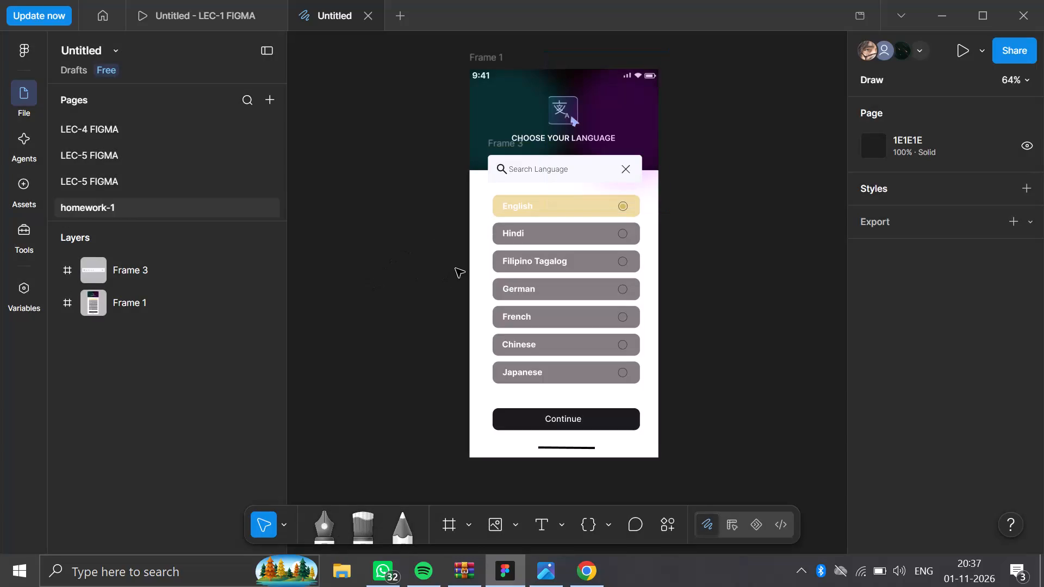
Select Frame 1 on the homework-1 page and narrow it from its left edge to a width of about 335.
left_click(478, 263)
left_click(139, 294)
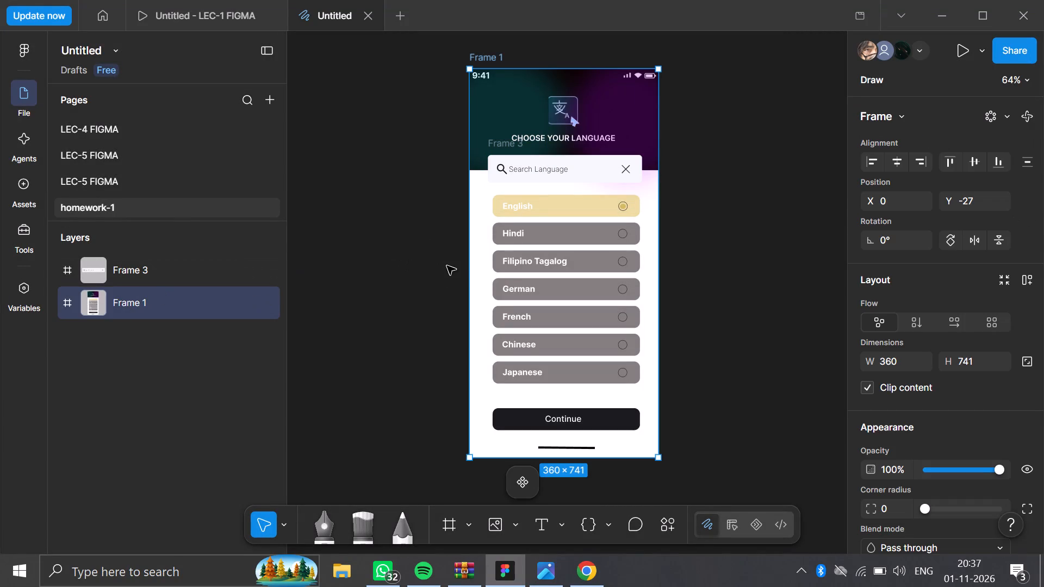
left_click_drag(471, 270, 479, 271)
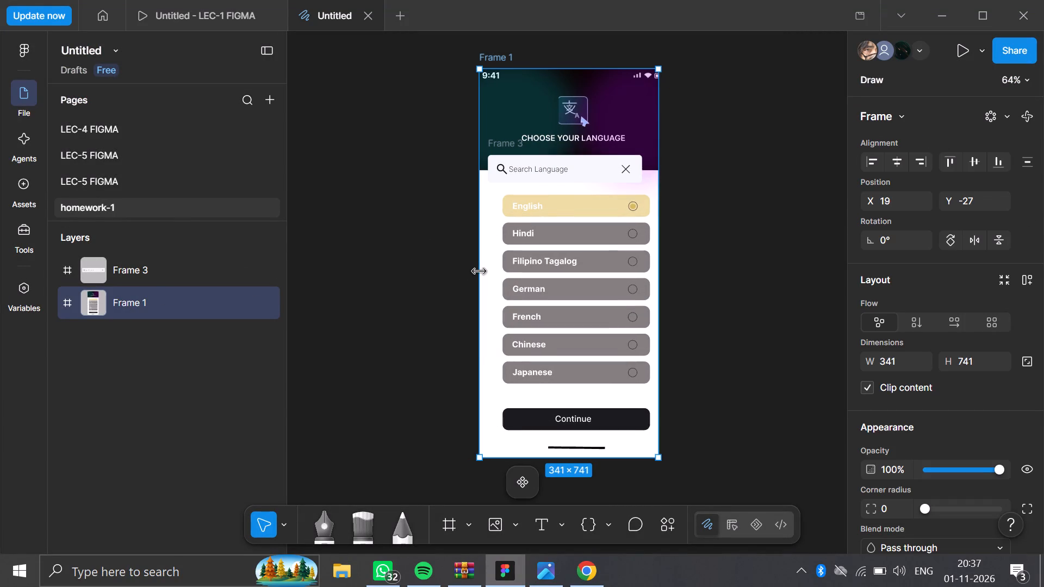
left_click_drag(479, 271, 480, 272)
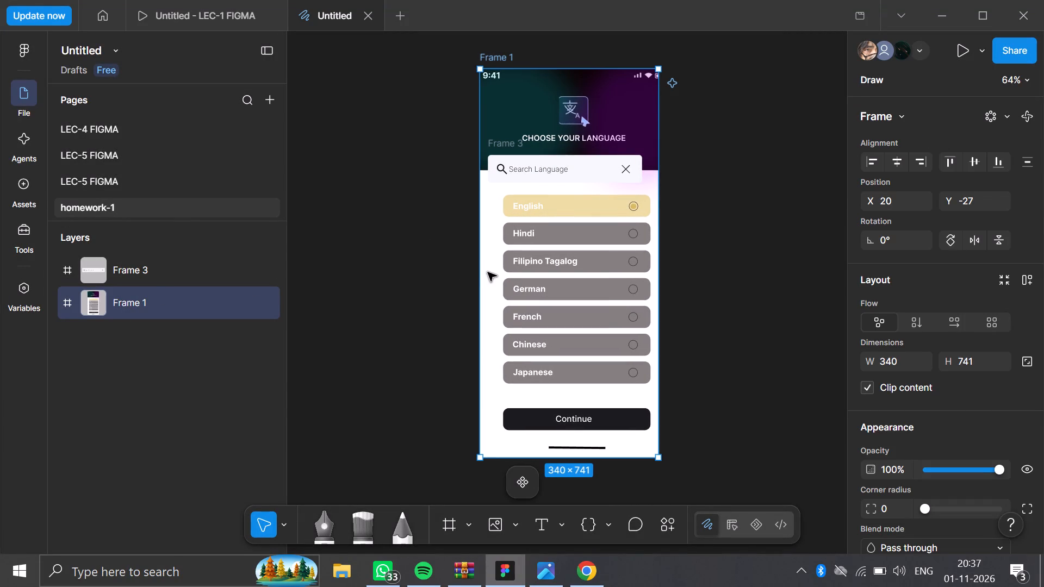
left_click_drag(478, 272, 483, 272)
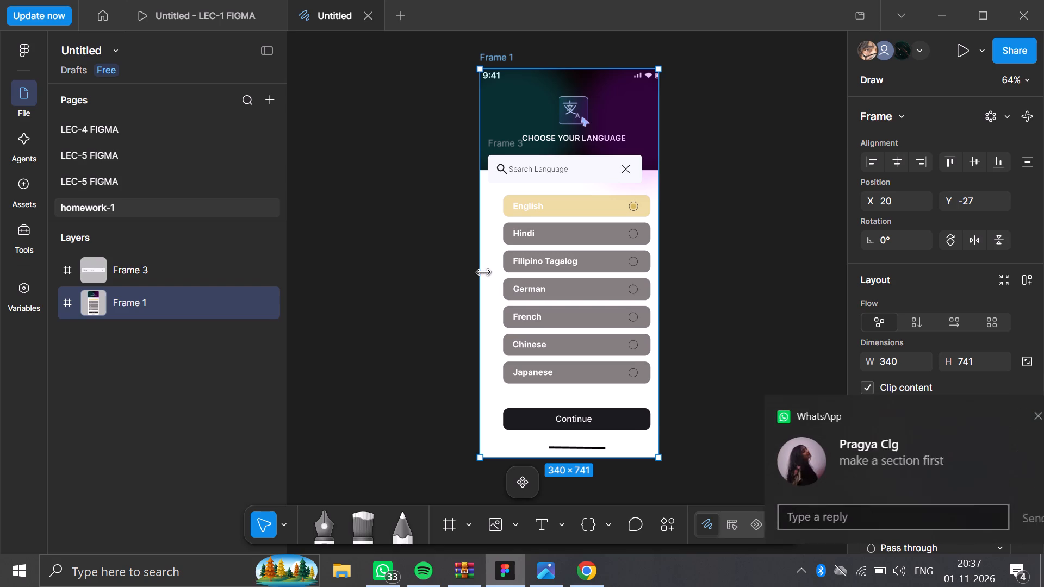
left_click_drag(483, 272, 484, 272)
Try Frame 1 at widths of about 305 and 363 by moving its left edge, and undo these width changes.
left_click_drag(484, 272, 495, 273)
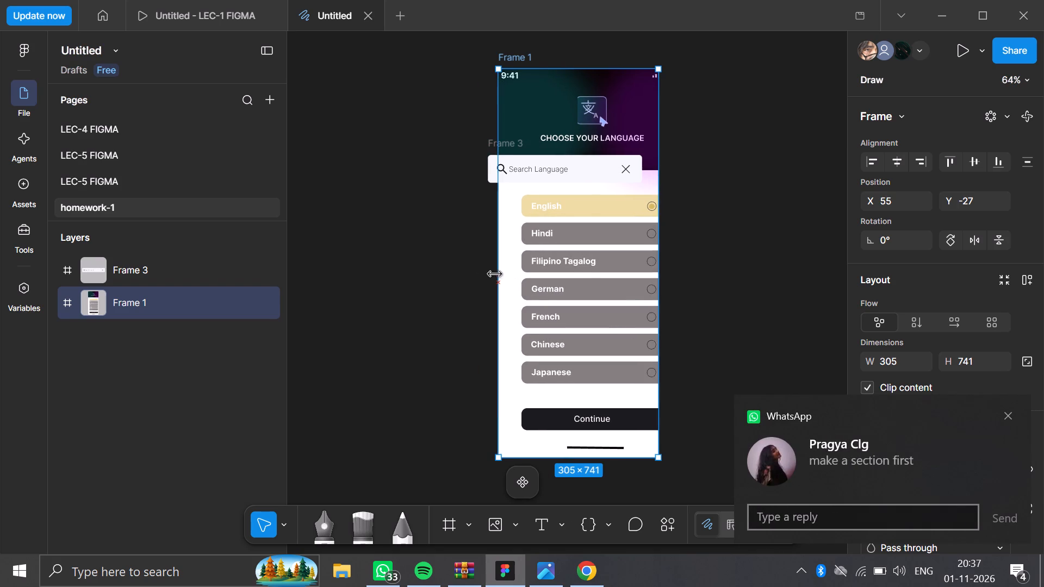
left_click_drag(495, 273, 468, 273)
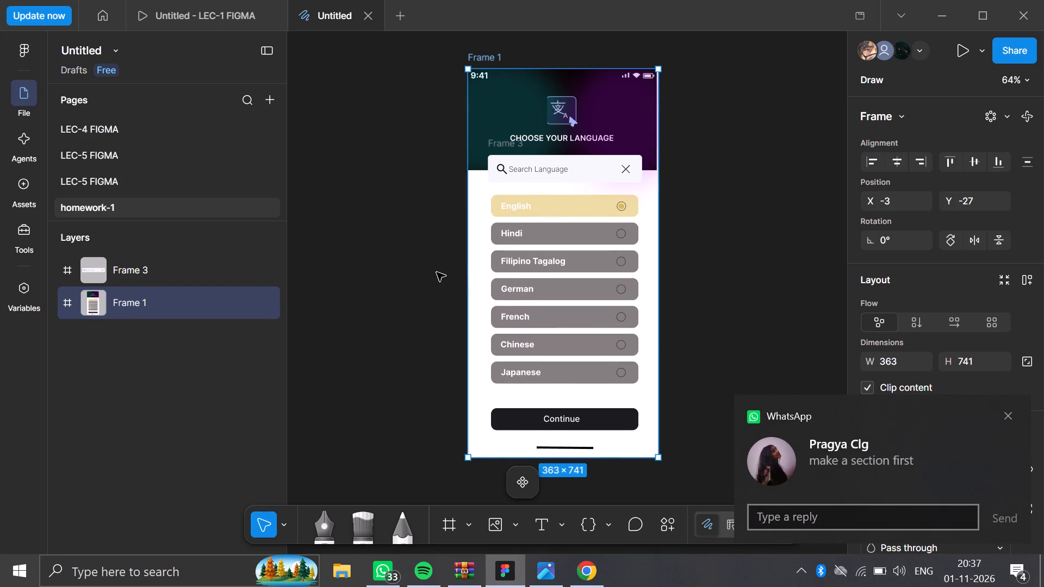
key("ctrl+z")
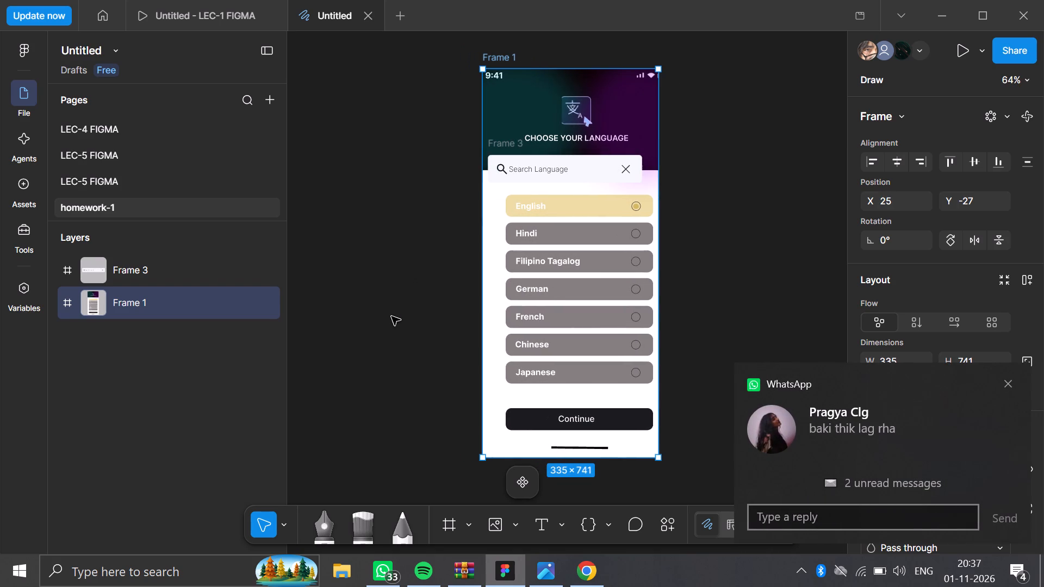
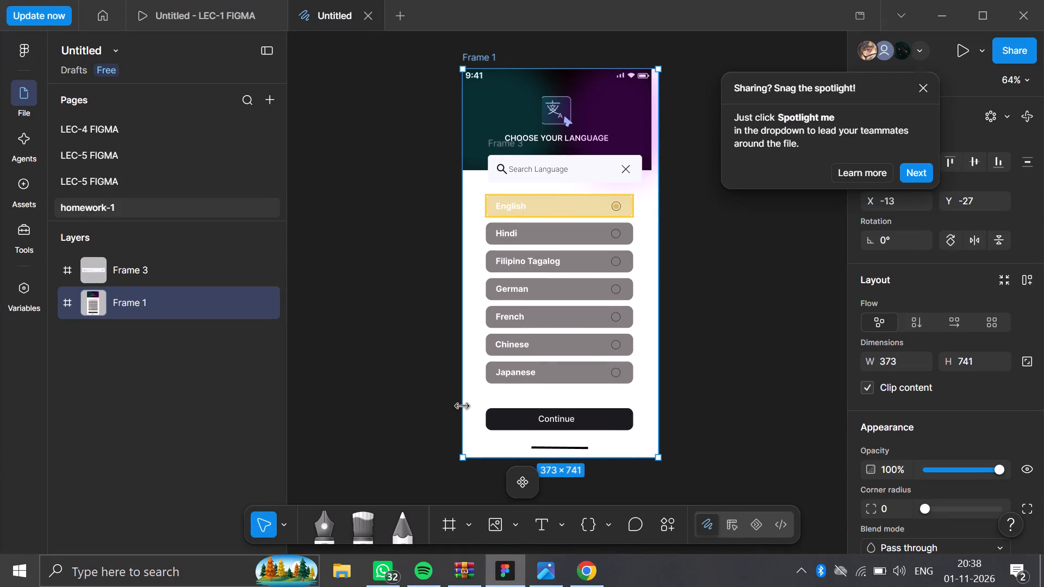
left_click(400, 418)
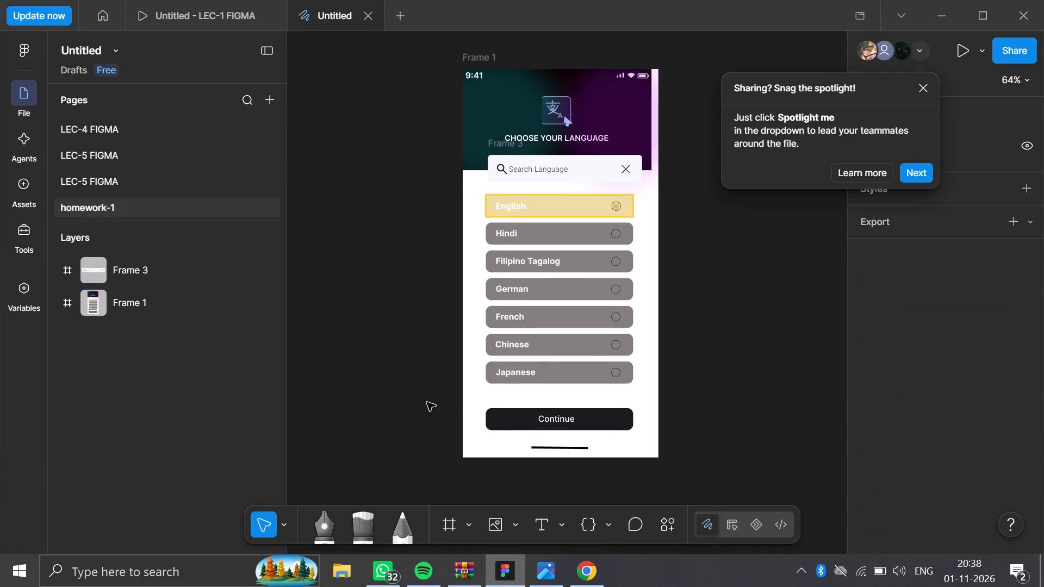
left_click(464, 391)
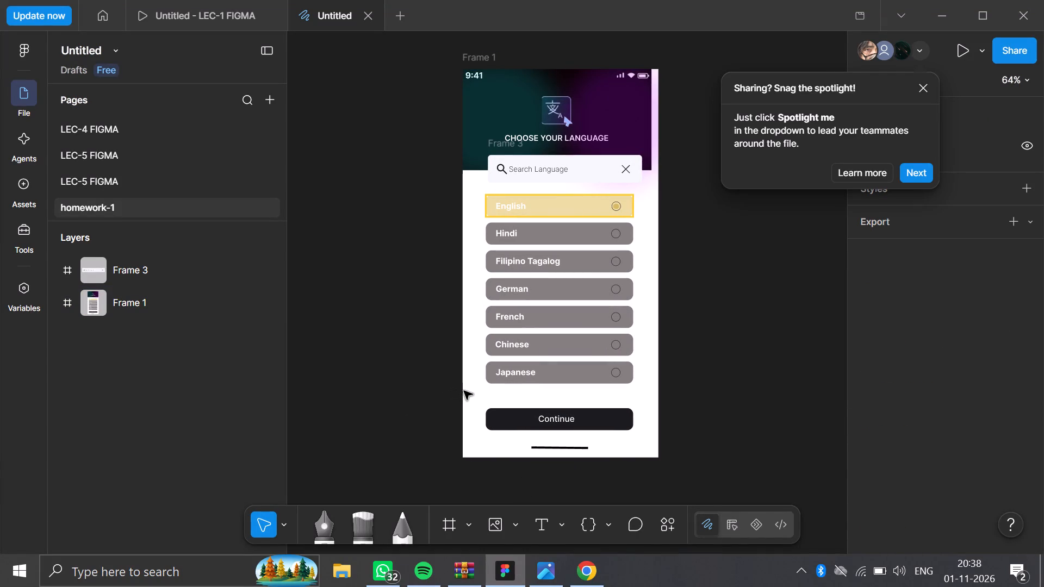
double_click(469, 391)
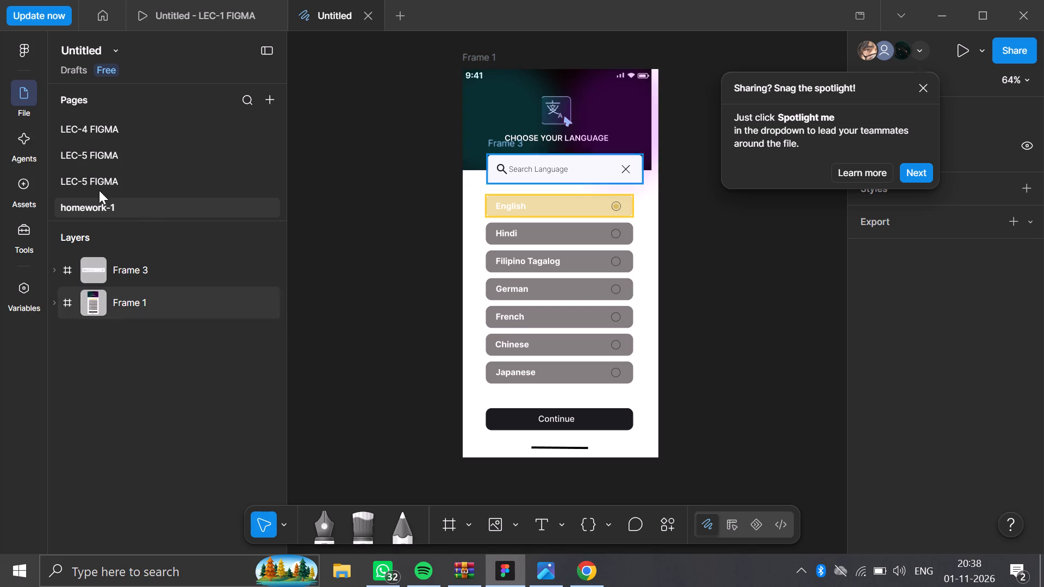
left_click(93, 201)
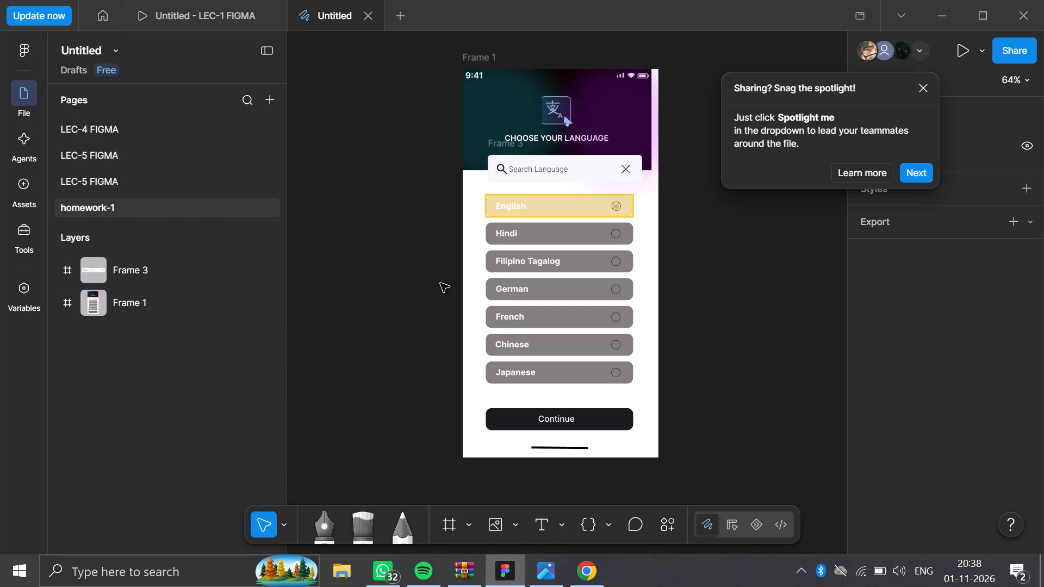
Narrow Frame 1 from its left edge to a width of 355, keeping its right edge in place.
left_click(179, 308)
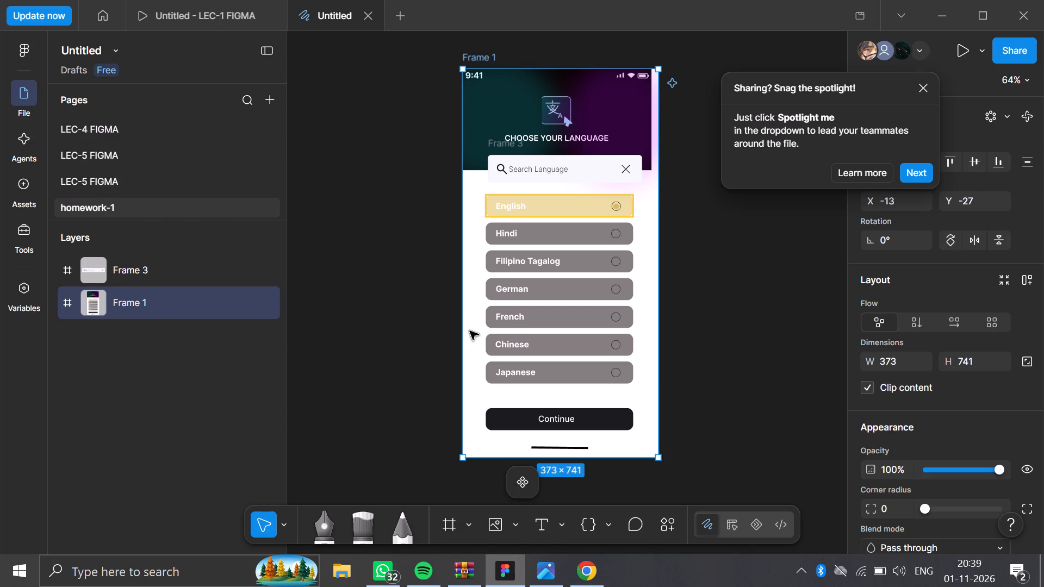
left_click_drag(459, 333, 470, 334)
left_click(426, 333)
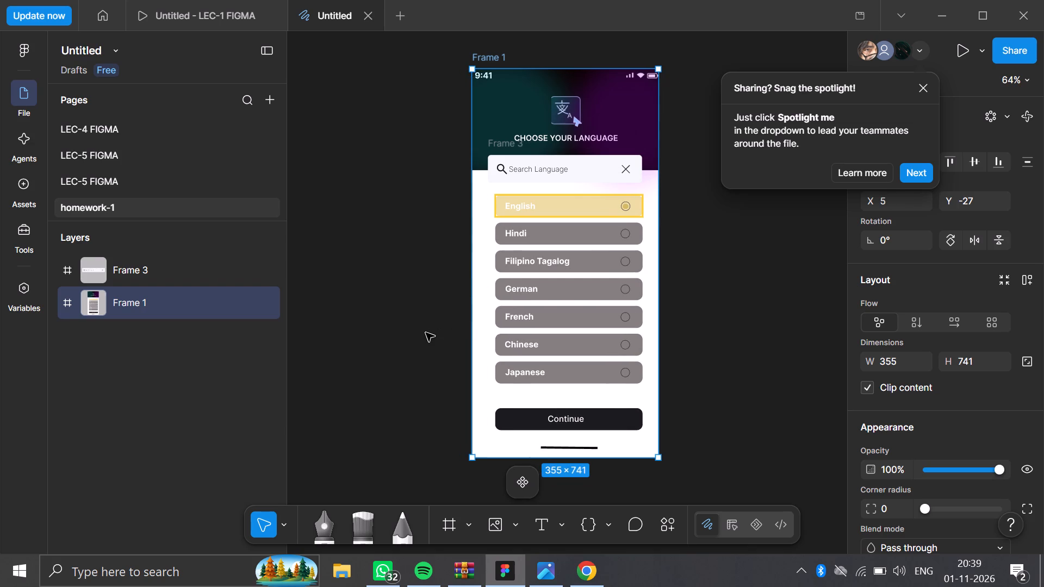
left_click(743, 253)
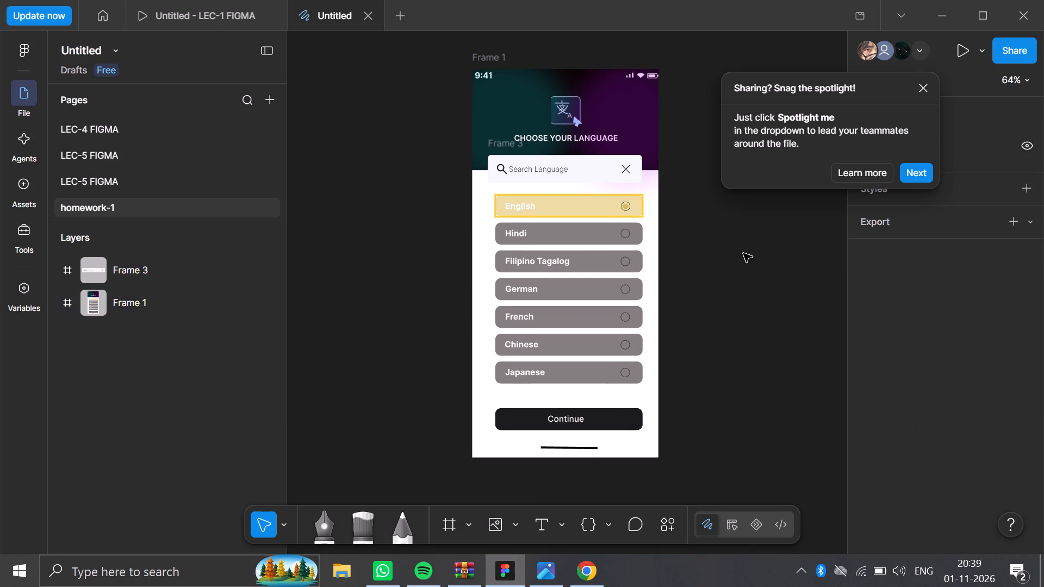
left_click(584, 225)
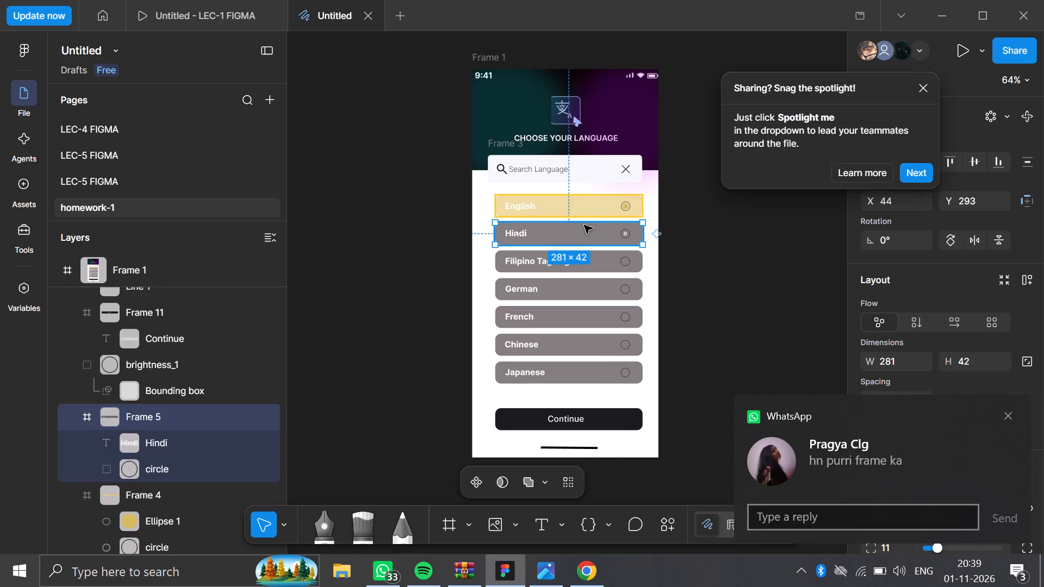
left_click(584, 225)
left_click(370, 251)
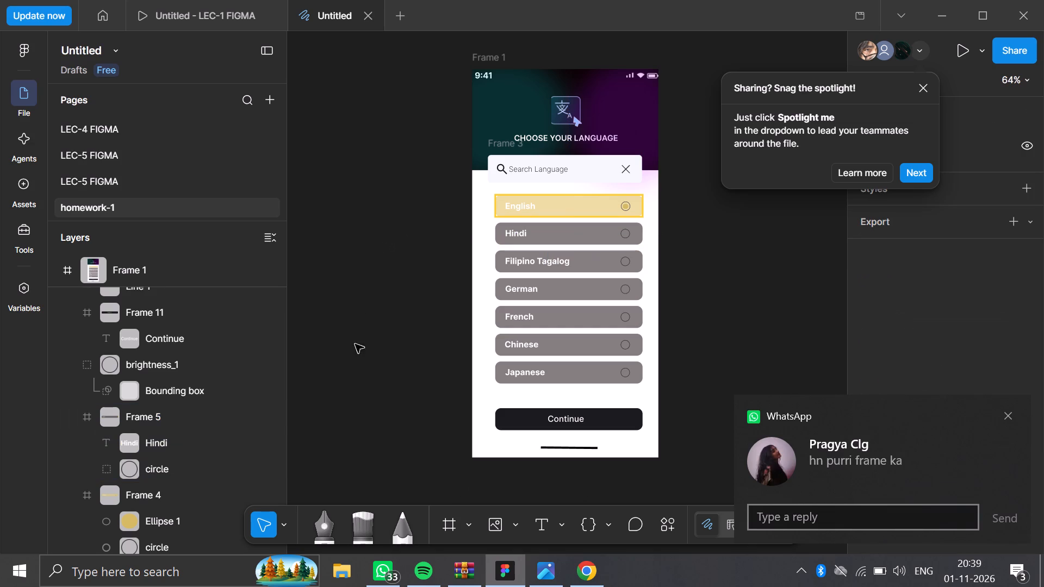
Switch to Photos to check the language list in the Screen.png reference, and close the image.
left_click(539, 568)
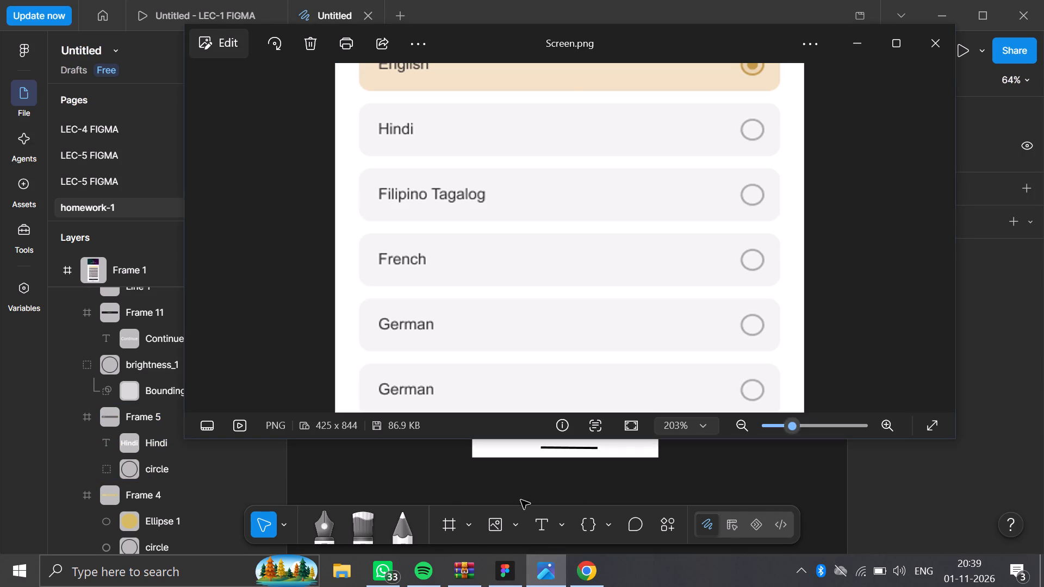
left_click(945, 47)
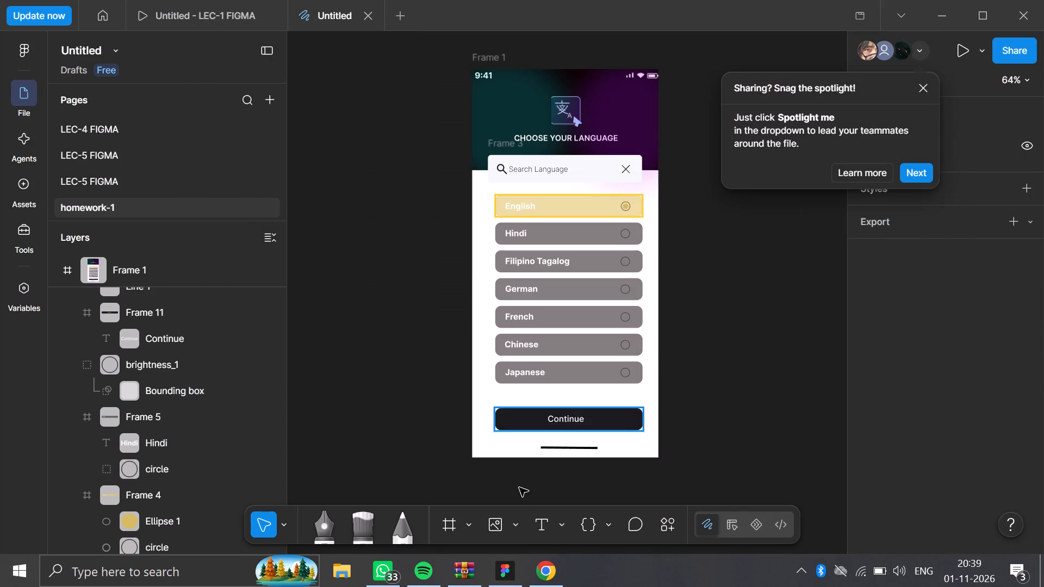
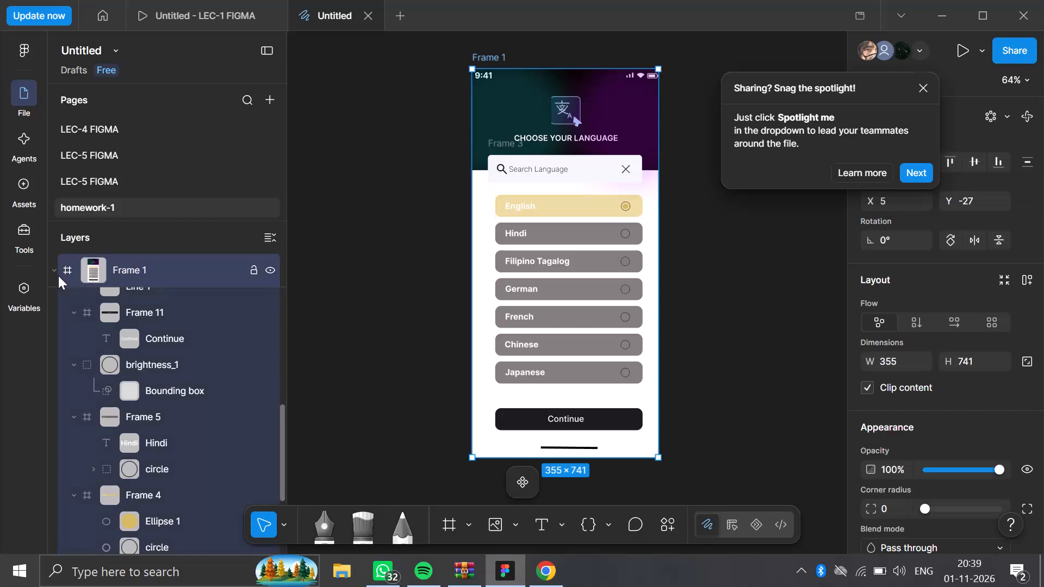
Collapse Frame 1's contents in the layer list and dismiss the spotlight sharing tip.
left_click(52, 276)
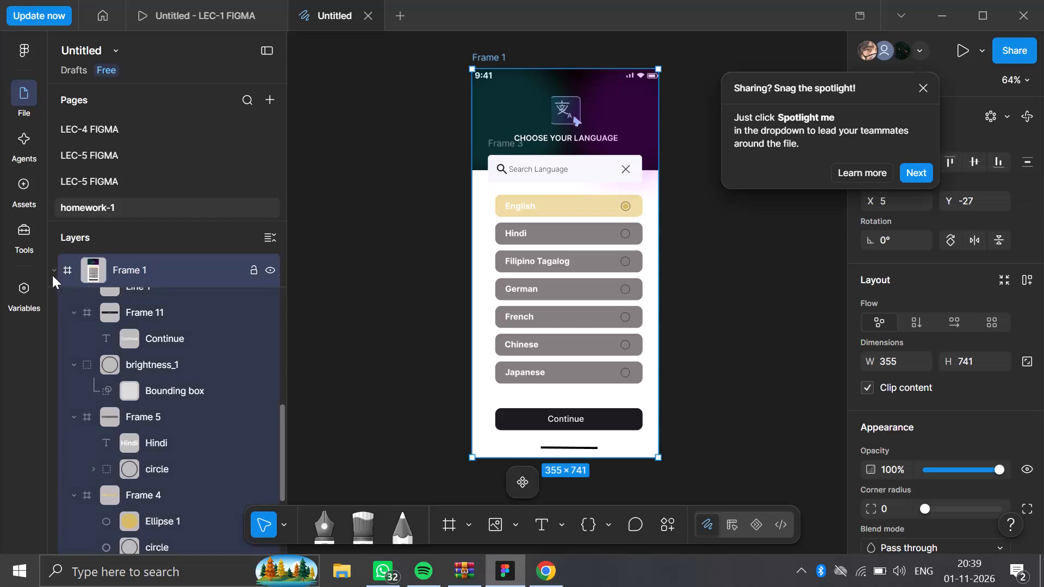
left_click(53, 272)
left_click(375, 356)
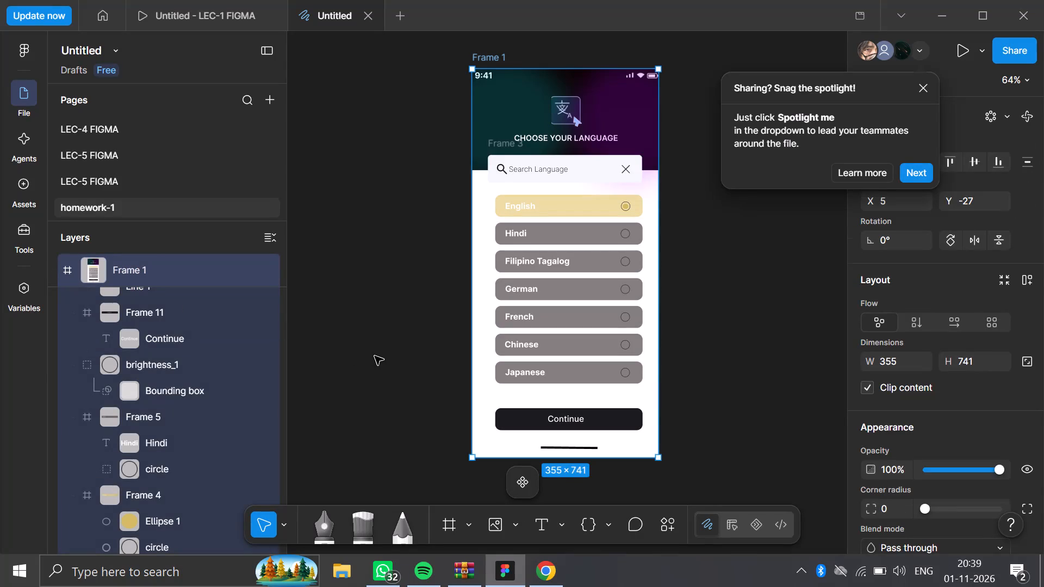
scroll(163, 353, "up", 3)
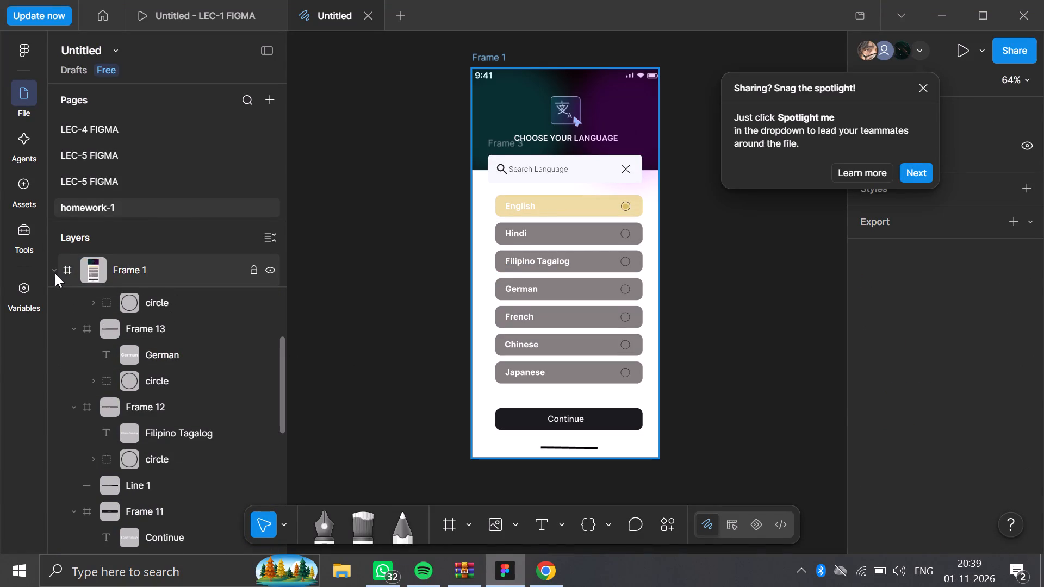
left_click(55, 273)
left_click(53, 268)
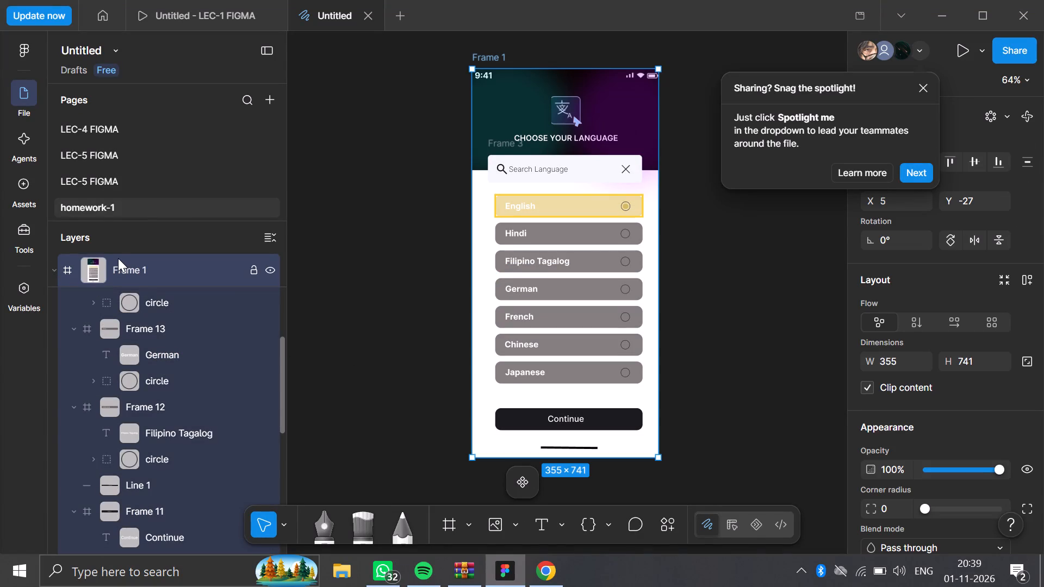
left_click(118, 258)
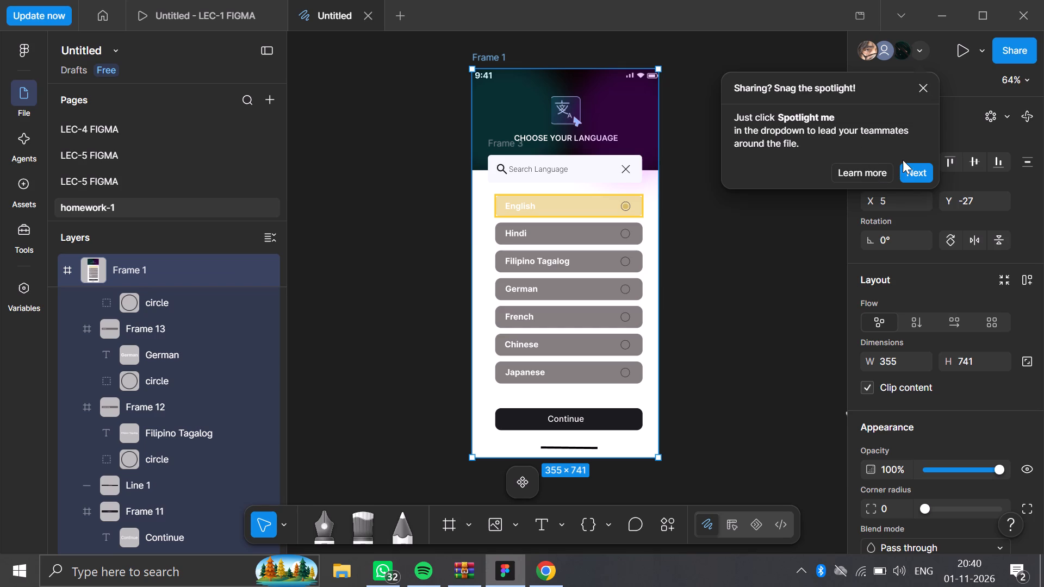
left_click(920, 91)
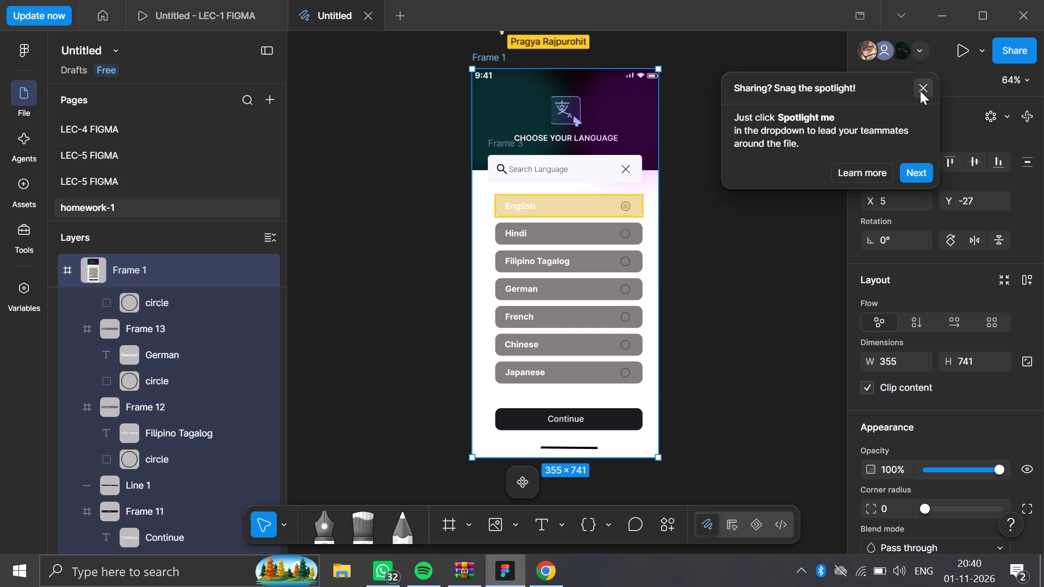
left_click(365, 289)
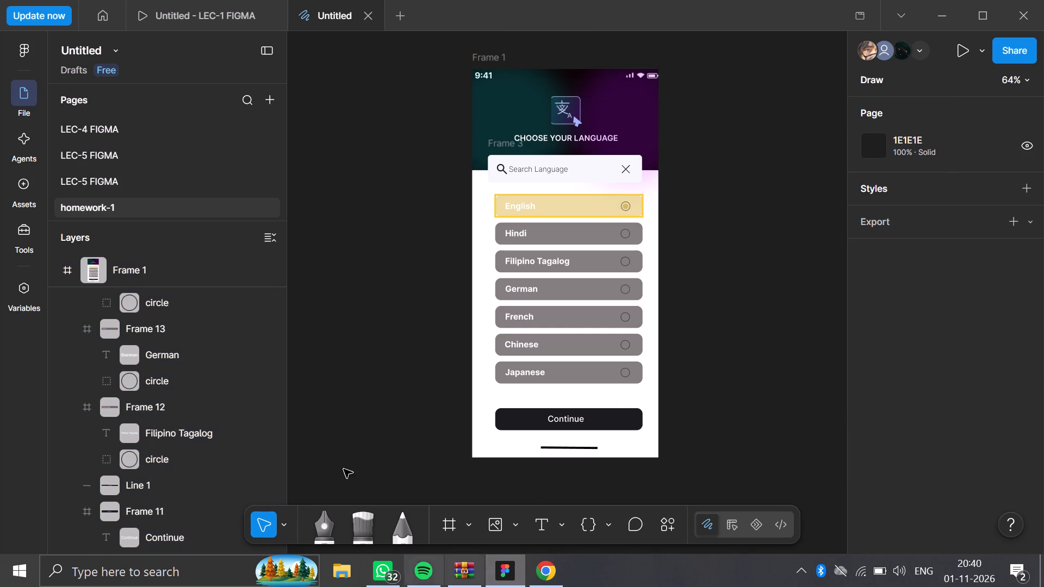
scroll(238, 398, "up", 6)
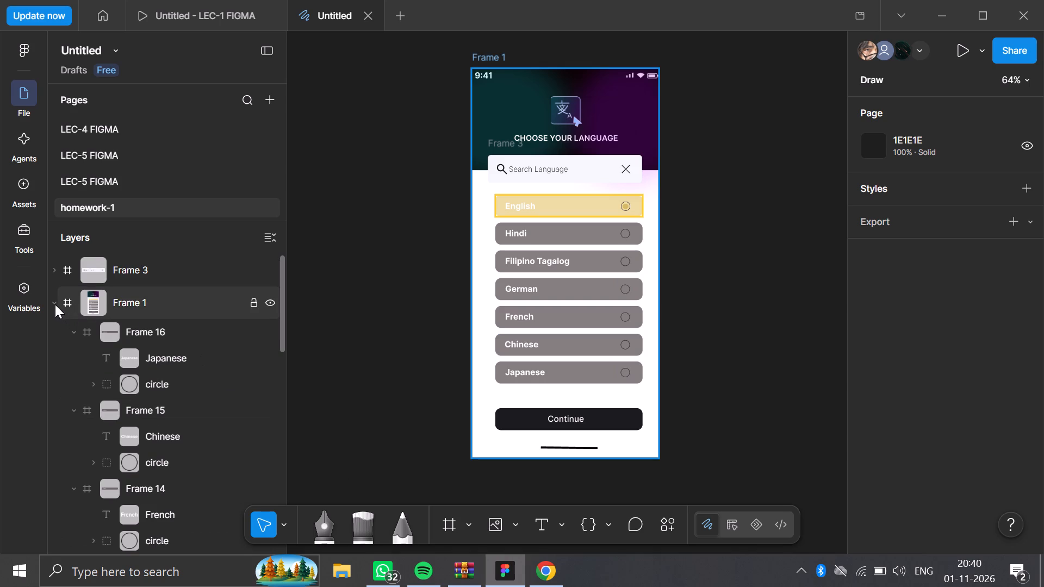
left_click(54, 304)
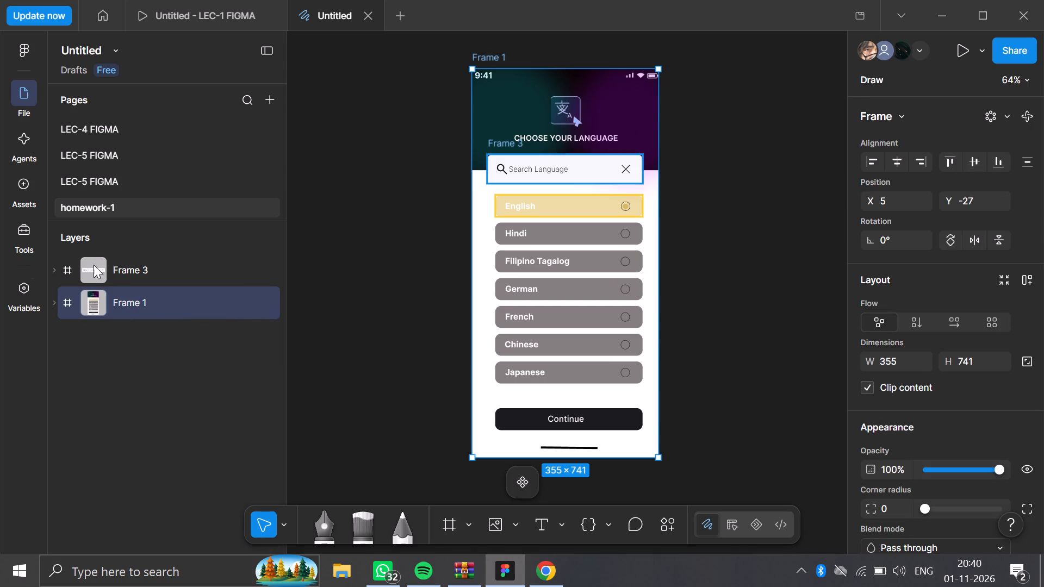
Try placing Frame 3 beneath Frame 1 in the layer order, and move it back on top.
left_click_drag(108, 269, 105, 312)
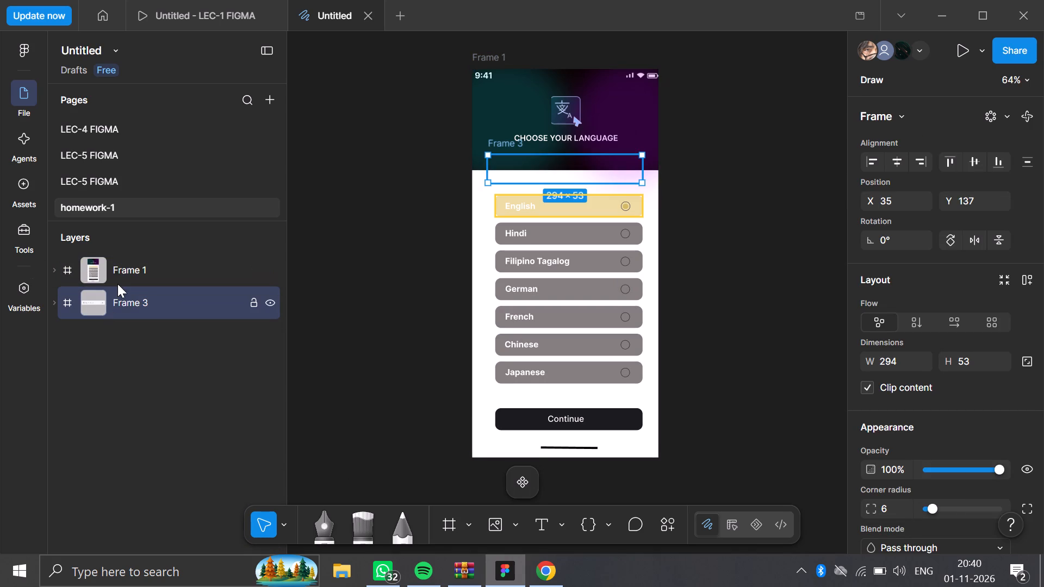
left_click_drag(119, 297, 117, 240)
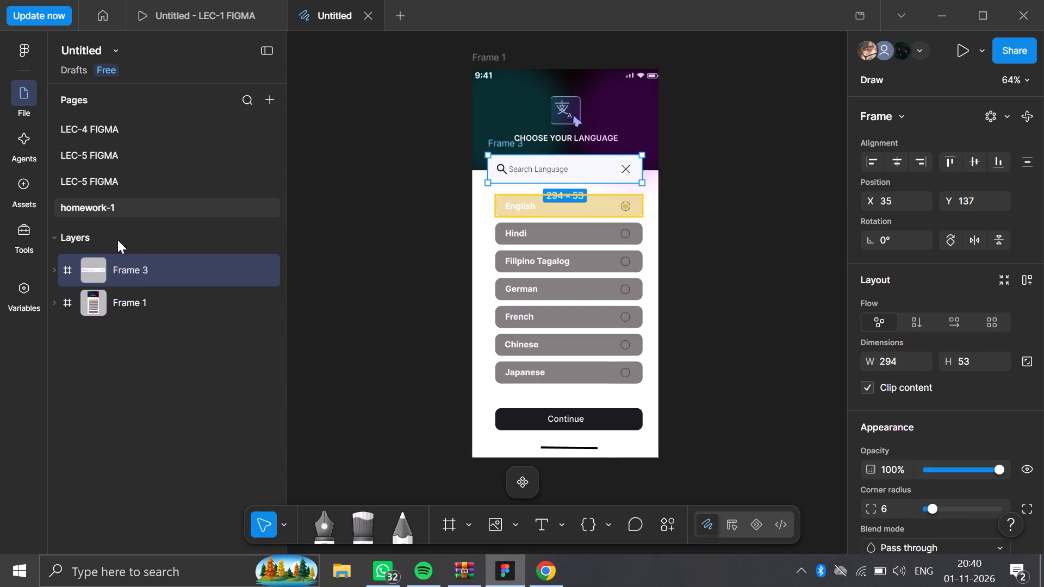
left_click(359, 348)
Add a 496 × 496 section over Frame 1, level with the frame's top edge.
left_click(133, 309)
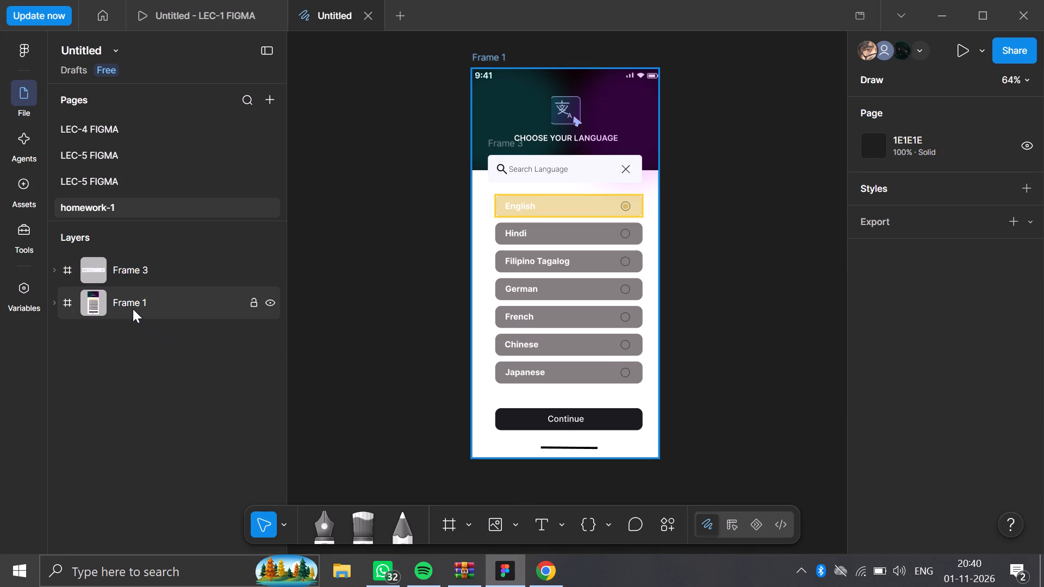
left_click(452, 523)
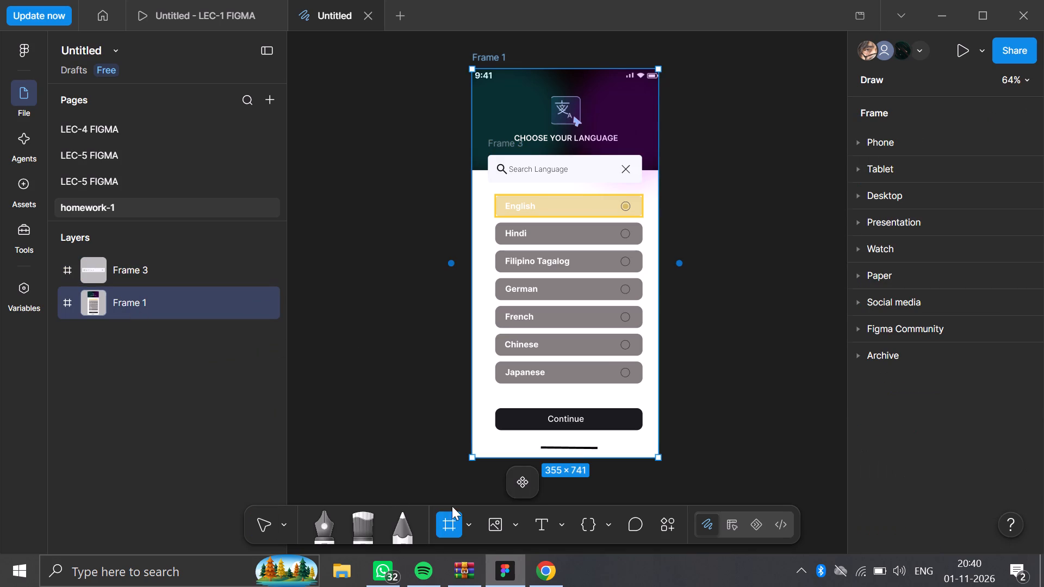
left_click(468, 524)
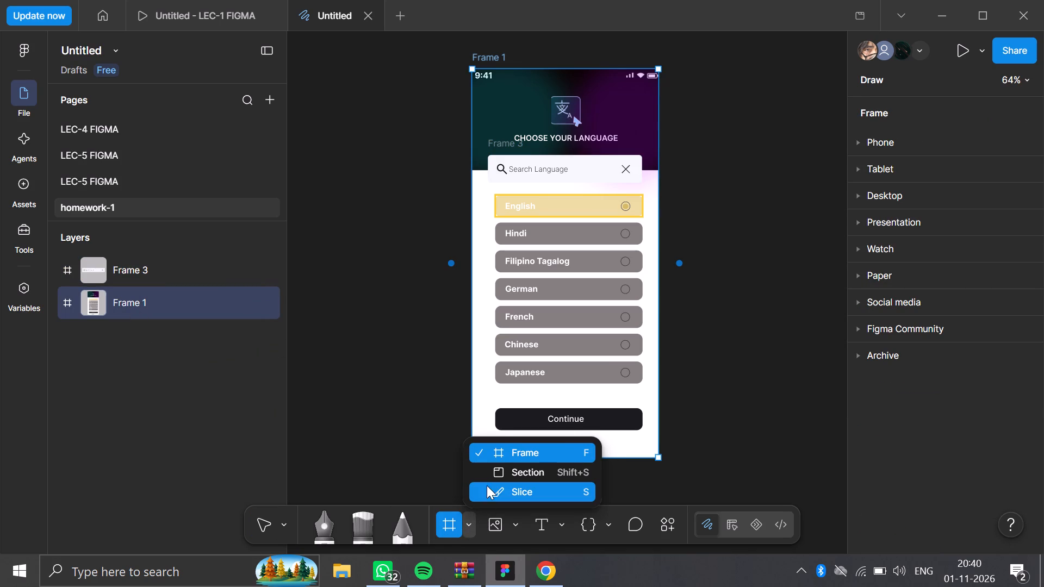
left_click(487, 477)
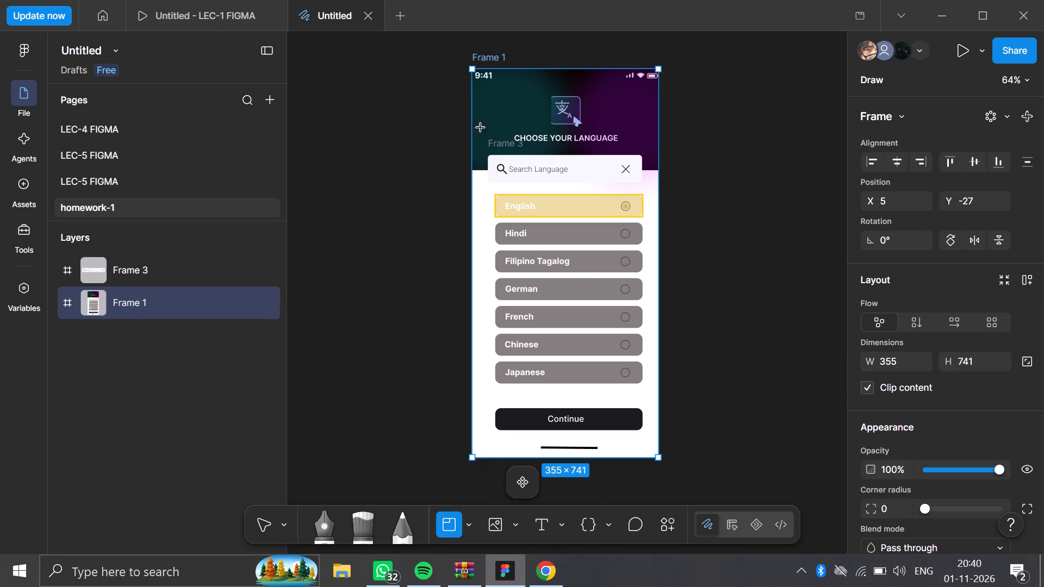
left_click(474, 72)
left_click_drag(474, 72, 513, 203)
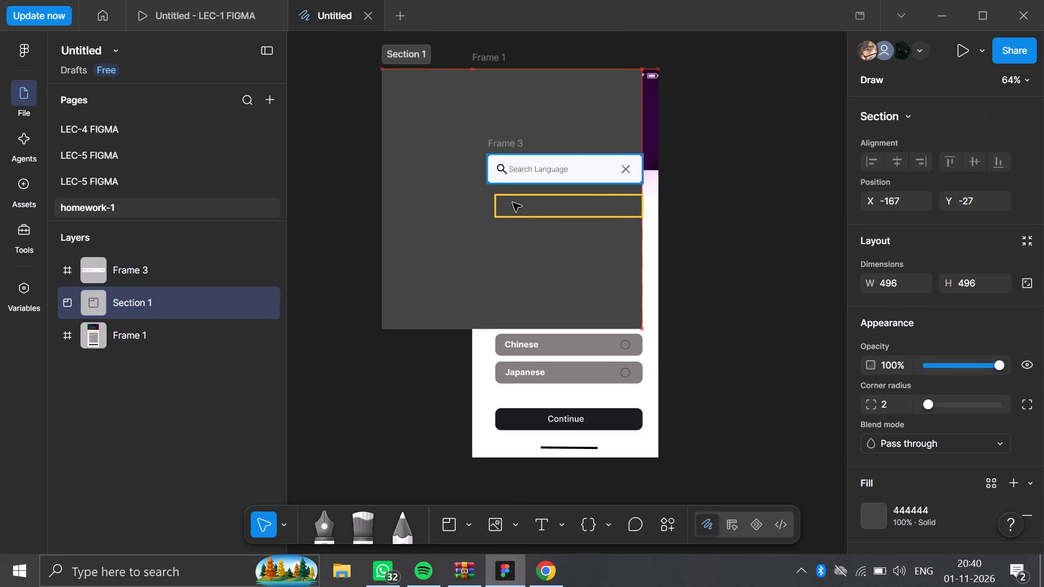
Shift the new section over Frame 3 and fit its sides to Frame 1's edges, at X 5 and width 355.
left_click_drag(513, 203, 543, 196)
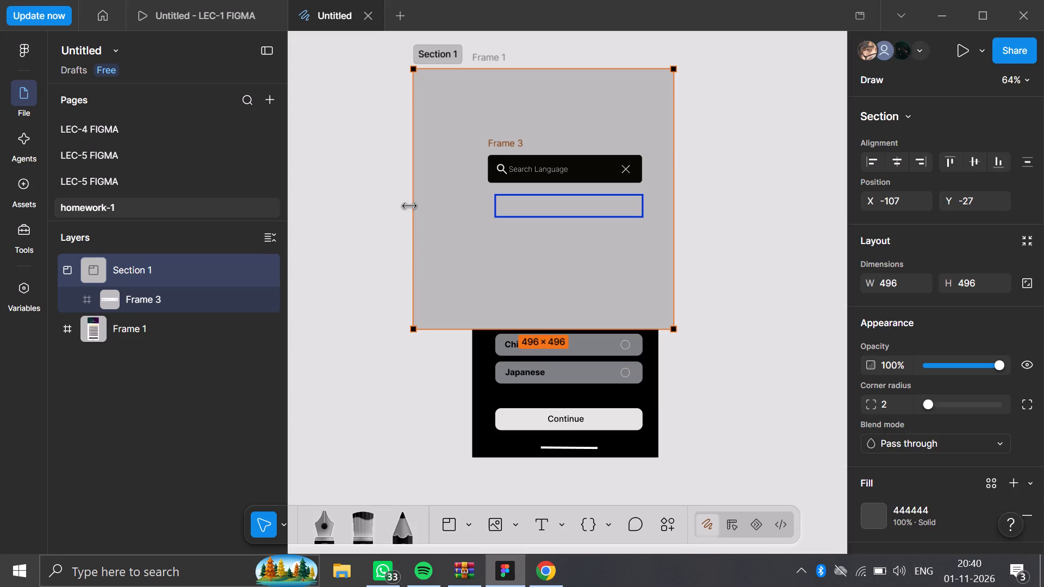
left_click_drag(412, 207, 464, 218)
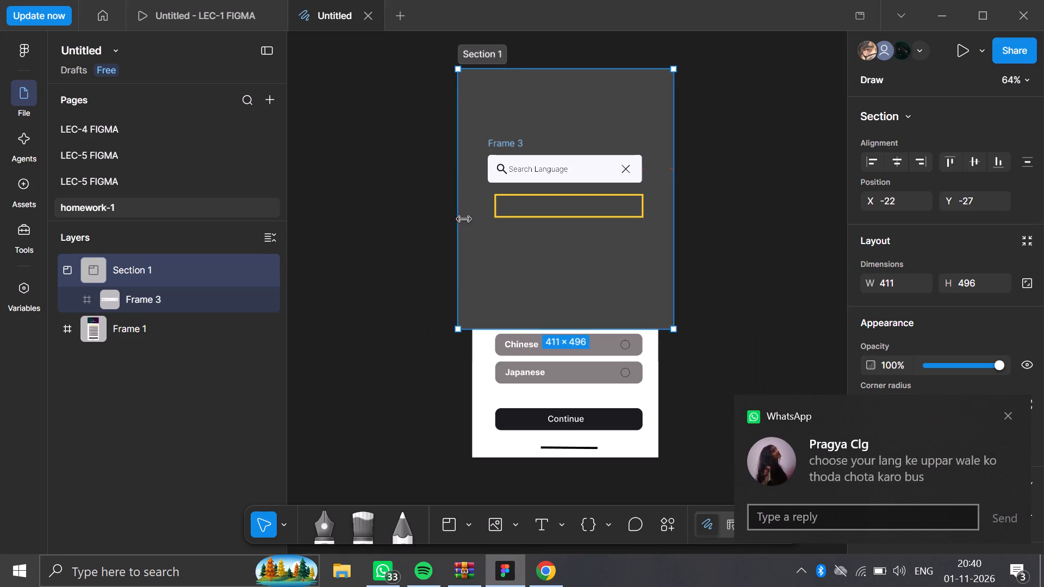
left_click_drag(464, 218, 468, 219)
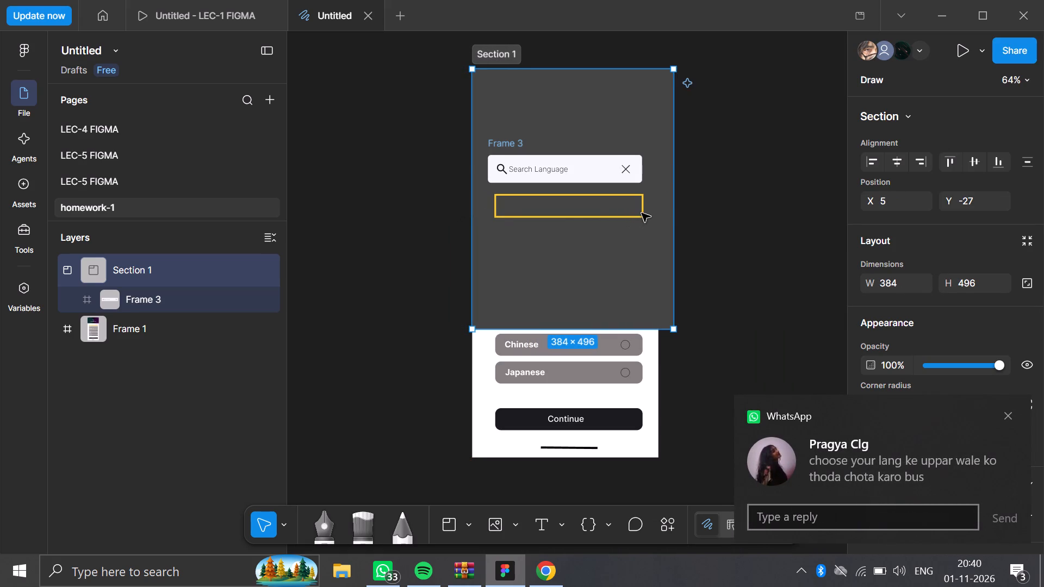
left_click_drag(674, 213, 659, 214)
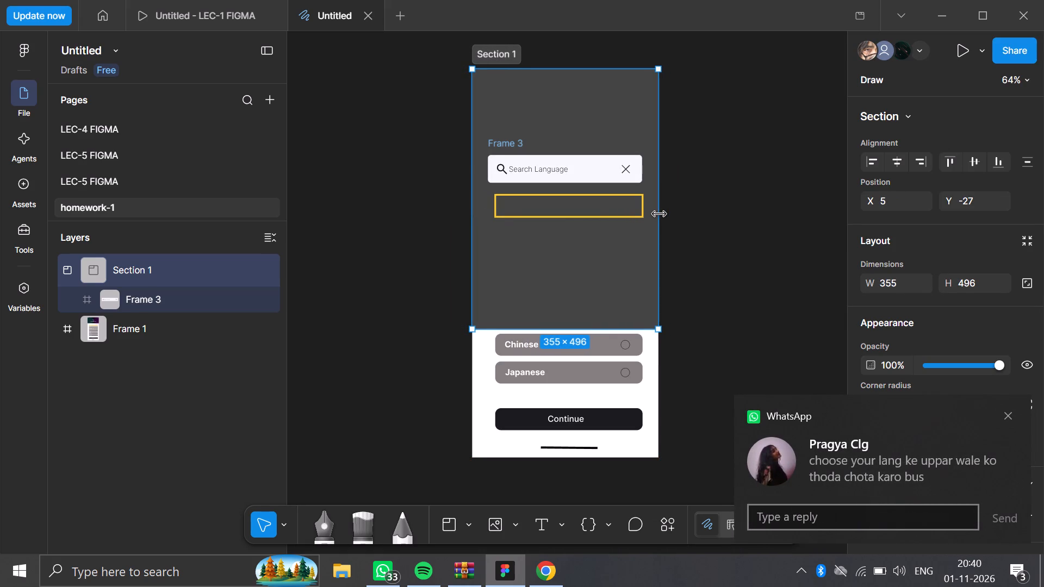
Move Frame 1 above Section 1 in the layer order.
left_click_drag(195, 321, 179, 246)
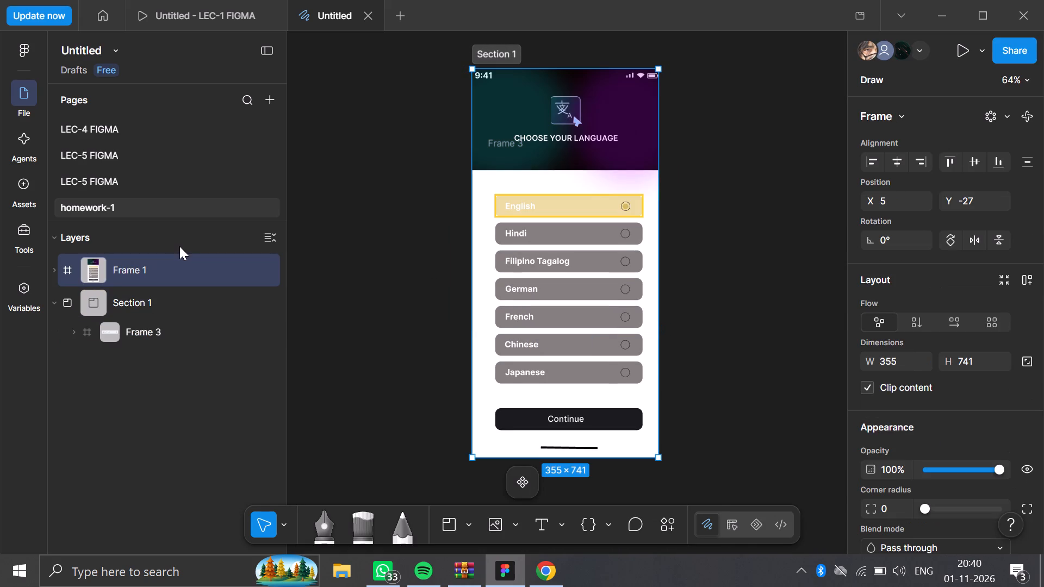
Extend Section 1 down to Frame 1's bottom edge at height 741, so it encloses Frame 1 alongside Frame 3.
left_click(189, 292)
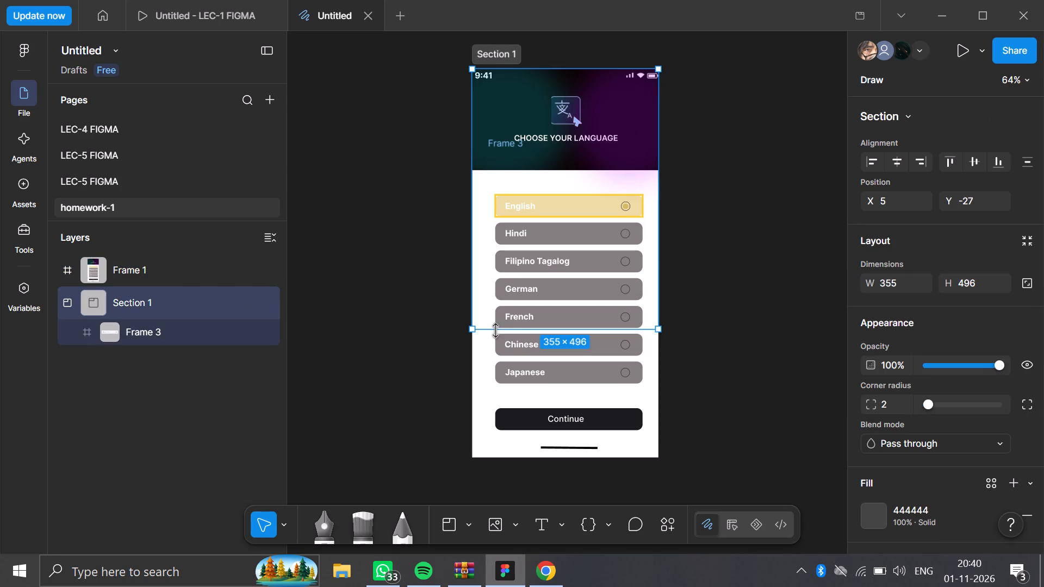
left_click_drag(494, 330, 506, 475)
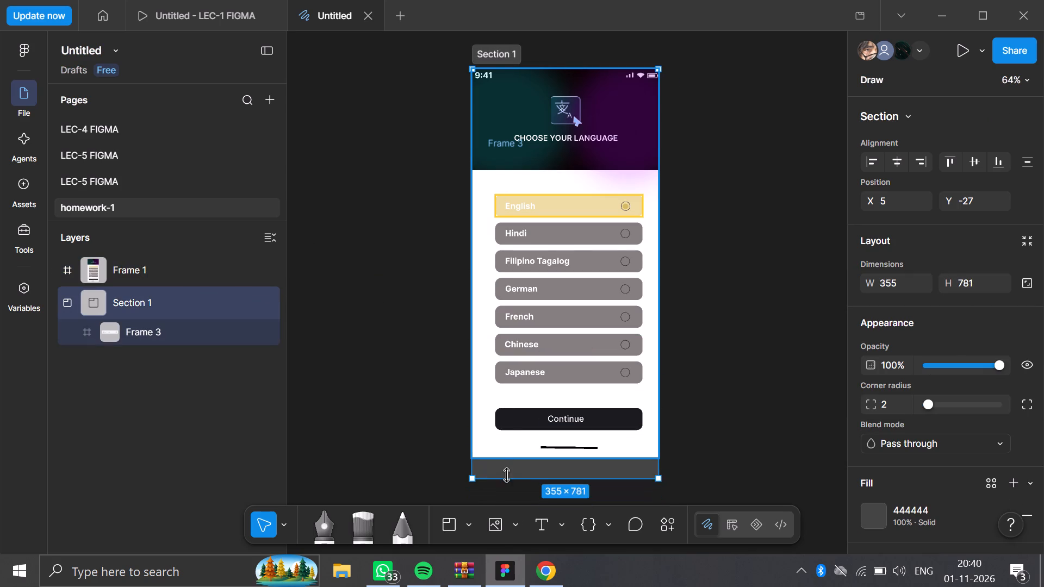
left_click_drag(506, 475, 506, 458)
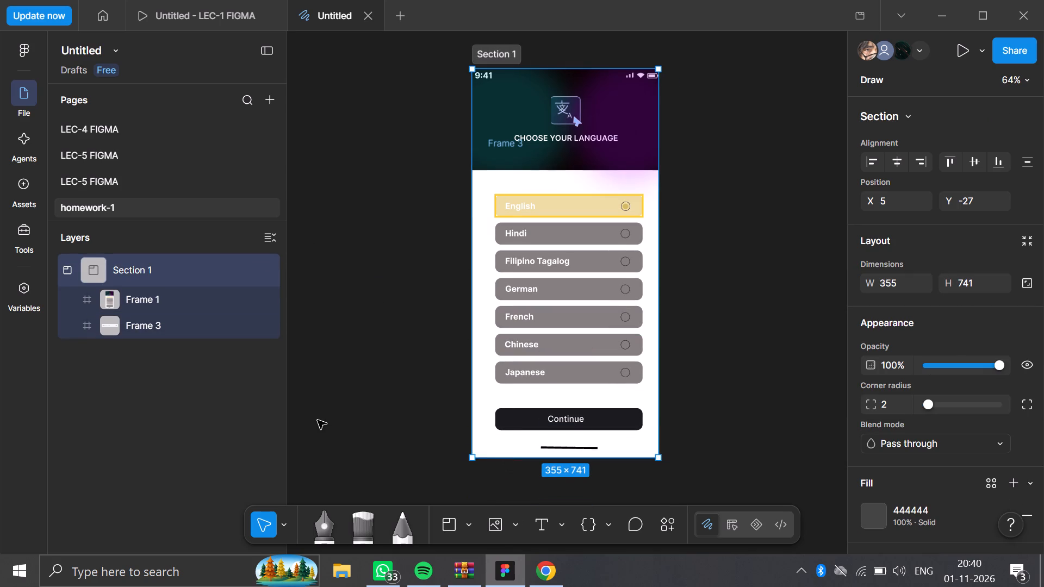
left_click(318, 420)
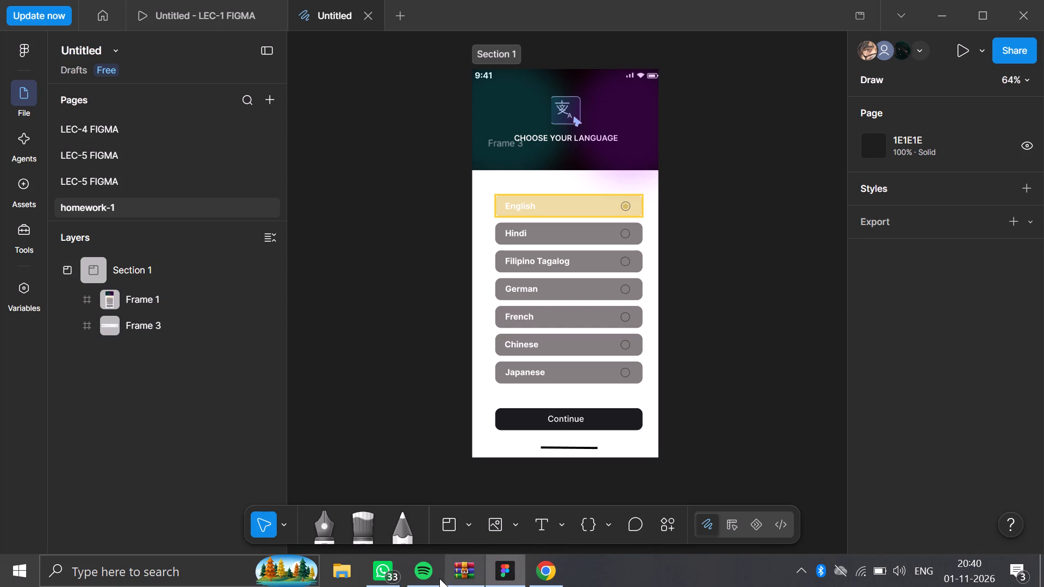
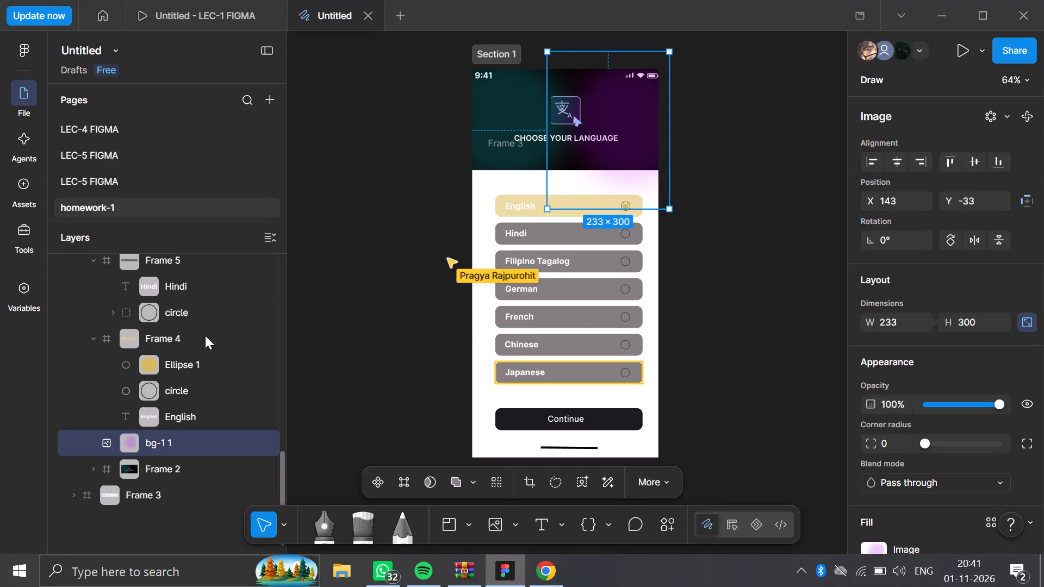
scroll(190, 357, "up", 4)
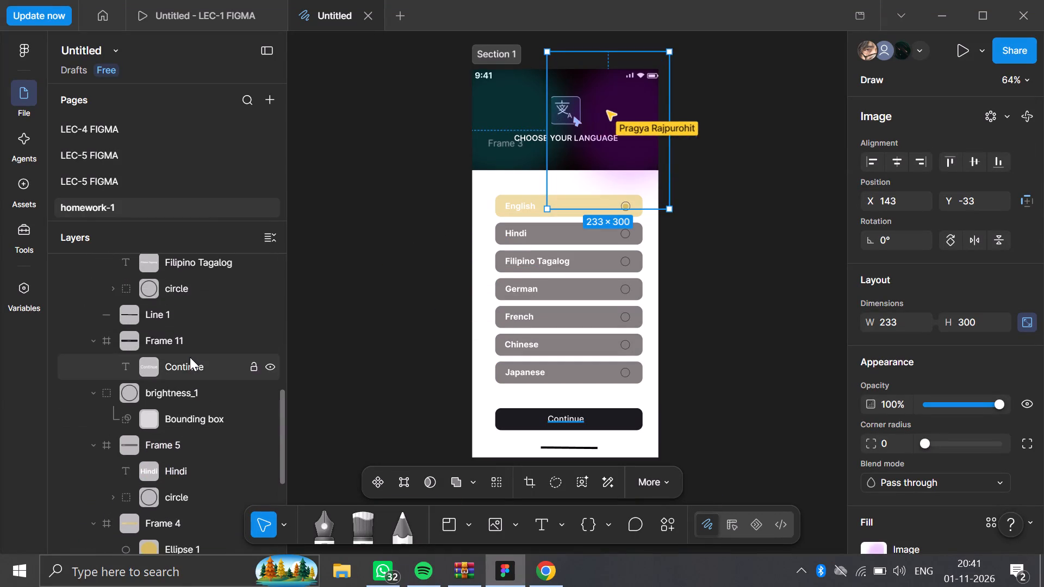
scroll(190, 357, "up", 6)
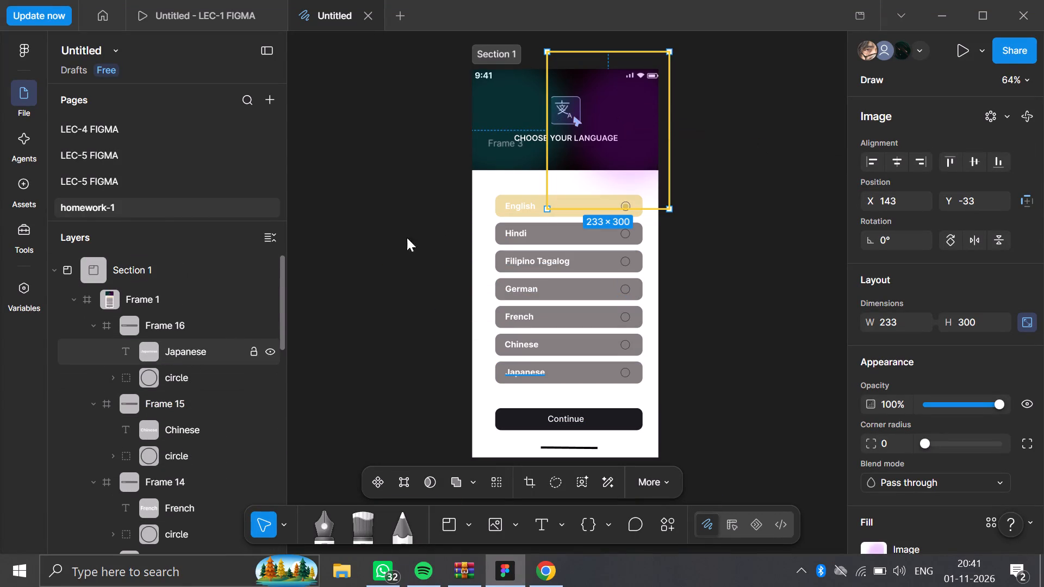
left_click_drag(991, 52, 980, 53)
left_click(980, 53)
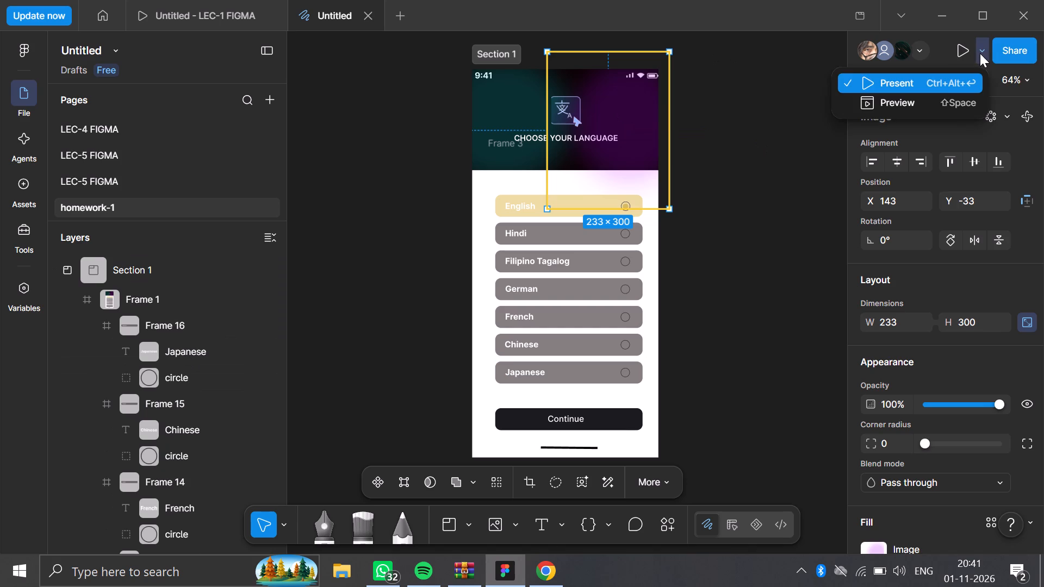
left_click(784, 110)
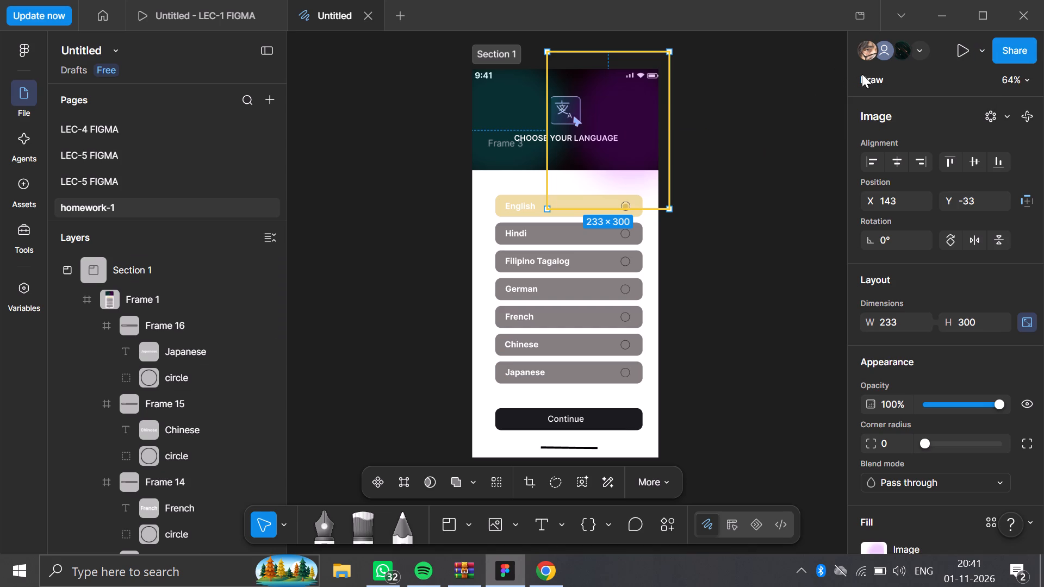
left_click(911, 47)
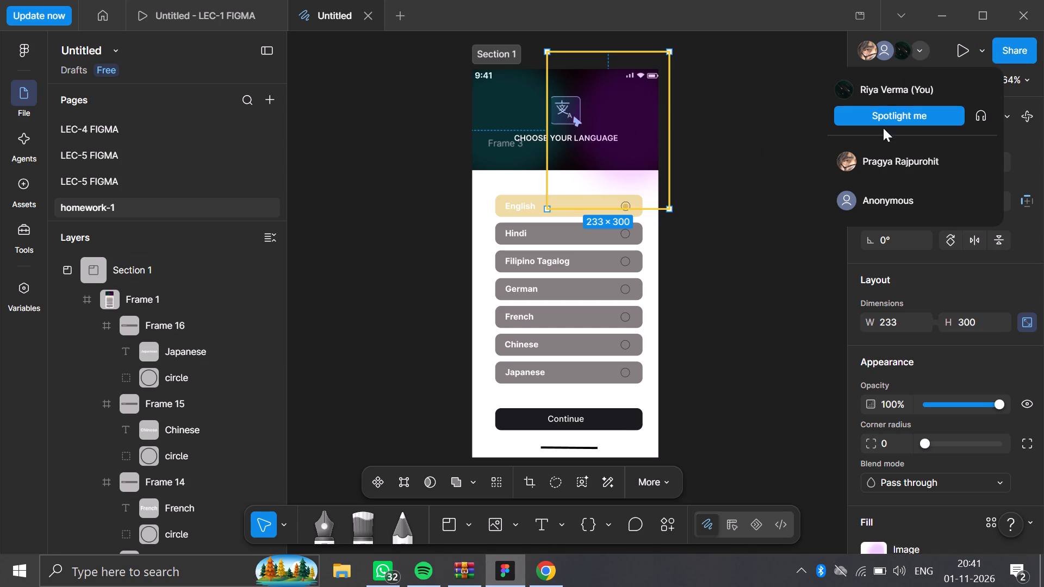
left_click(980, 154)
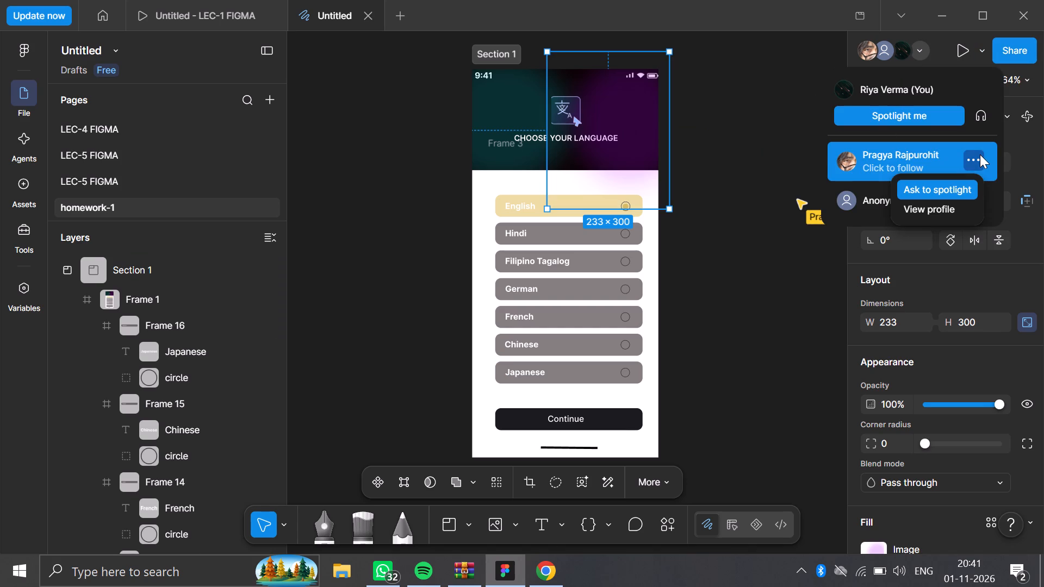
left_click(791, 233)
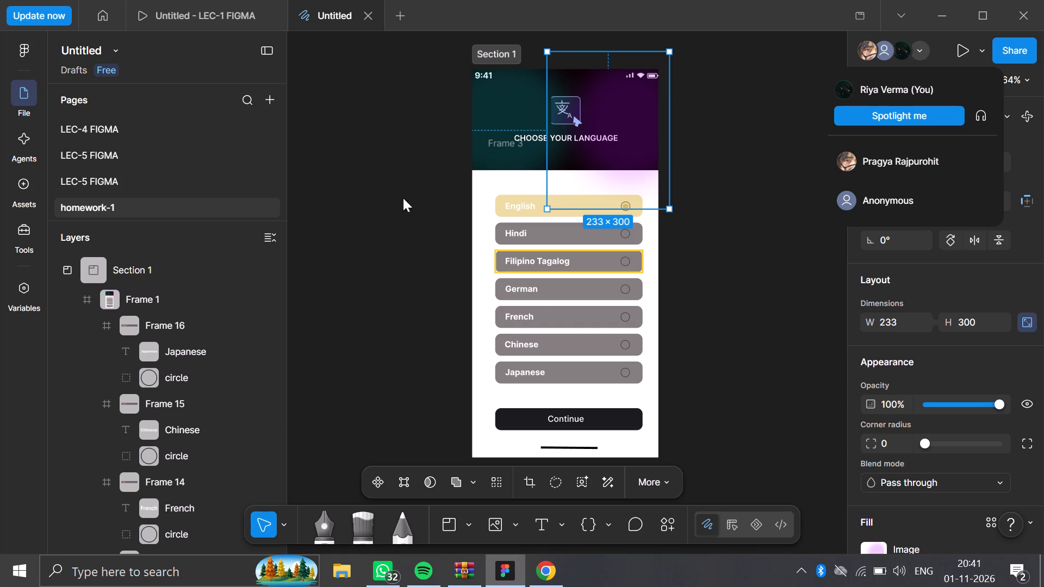
Look through the layers inside Section 1 and select the header's Frame 2 to examine it.
scroll(165, 449, "down", 6)
scroll(180, 402, "down", 3)
scroll(176, 334, "down", 3)
left_click(409, 288)
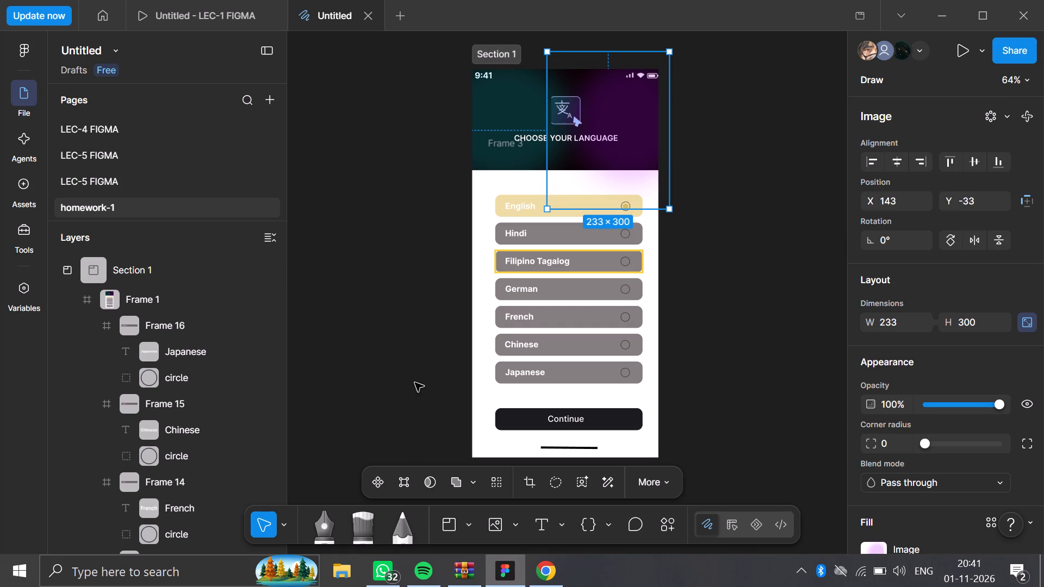
scroll(169, 357, "down", 6)
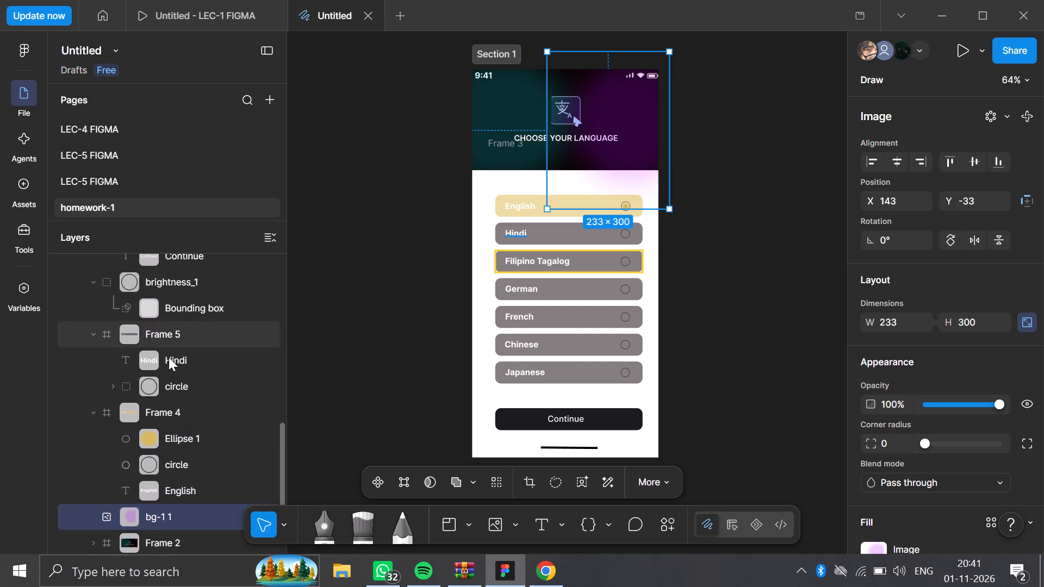
scroll(169, 357, "down", 2)
left_click(144, 468)
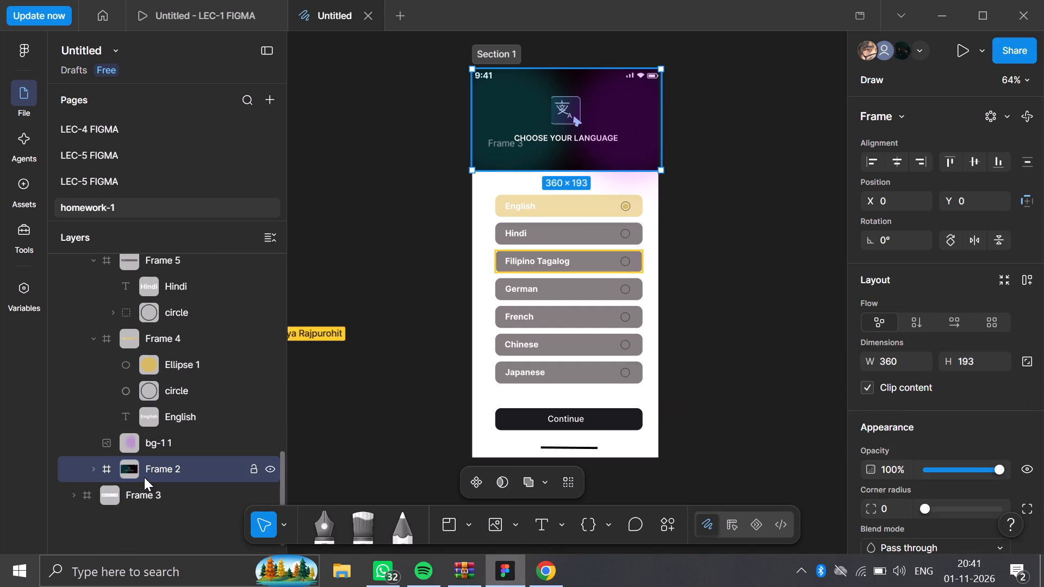
scroll(144, 476, "up", 5)
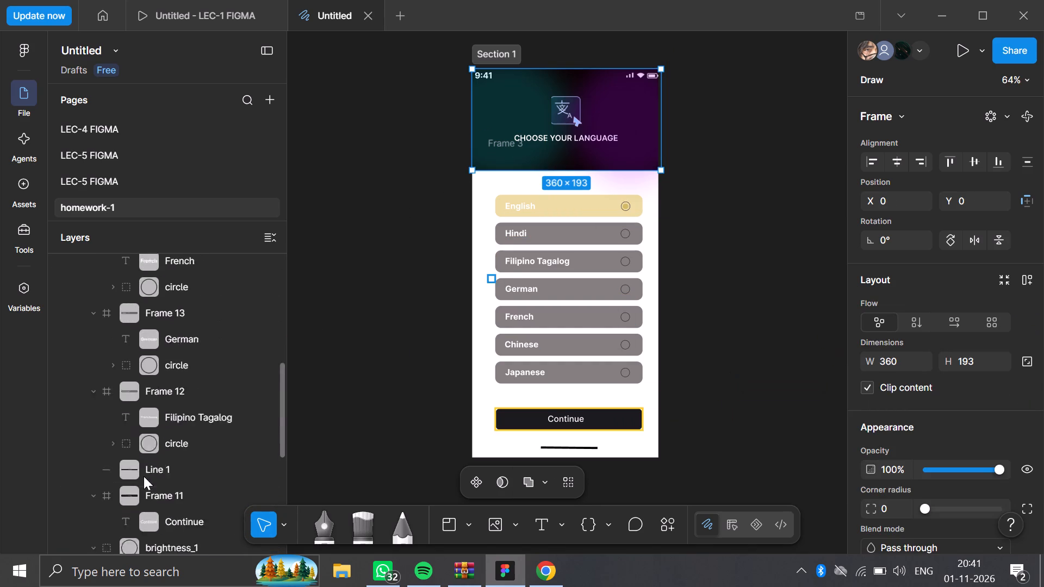
scroll(144, 476, "up", 4)
scroll(119, 350, "down", 5)
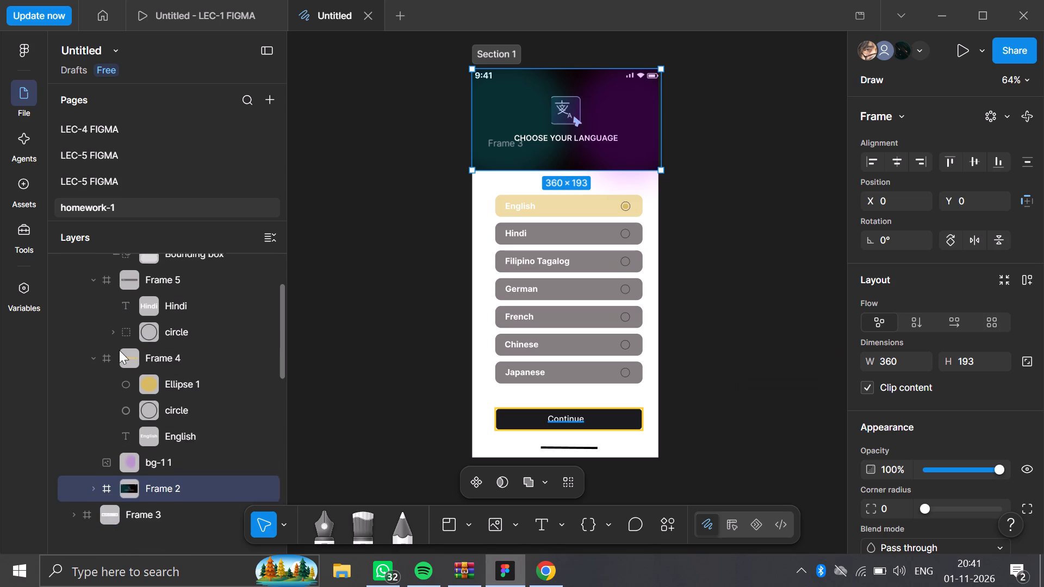
scroll(119, 350, "down", 2)
left_click(129, 463)
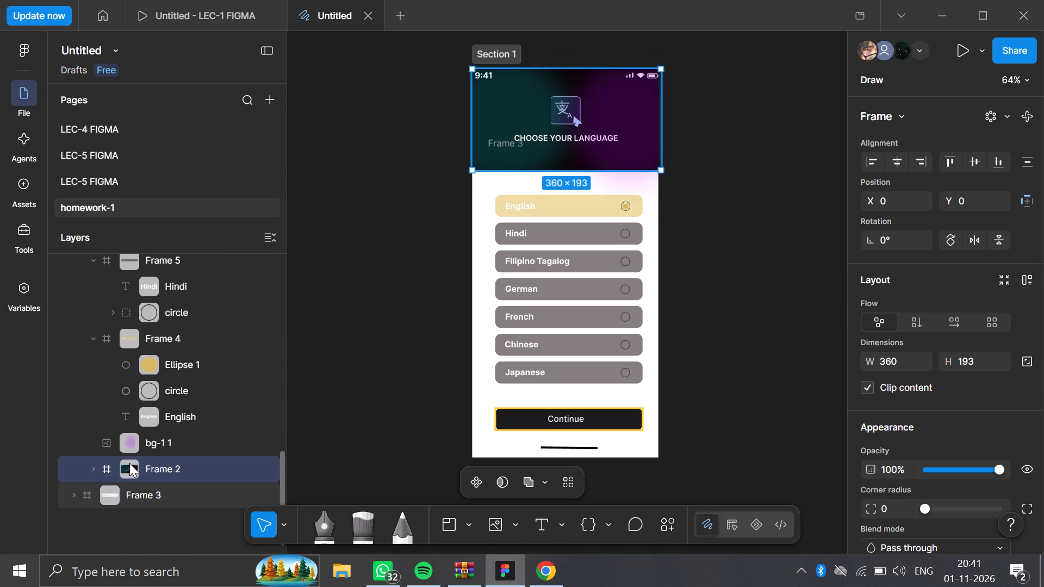
Open the bg-1 1 background image in the header for cropping and nudge it to X 139, Y -38.
double_click(563, 128)
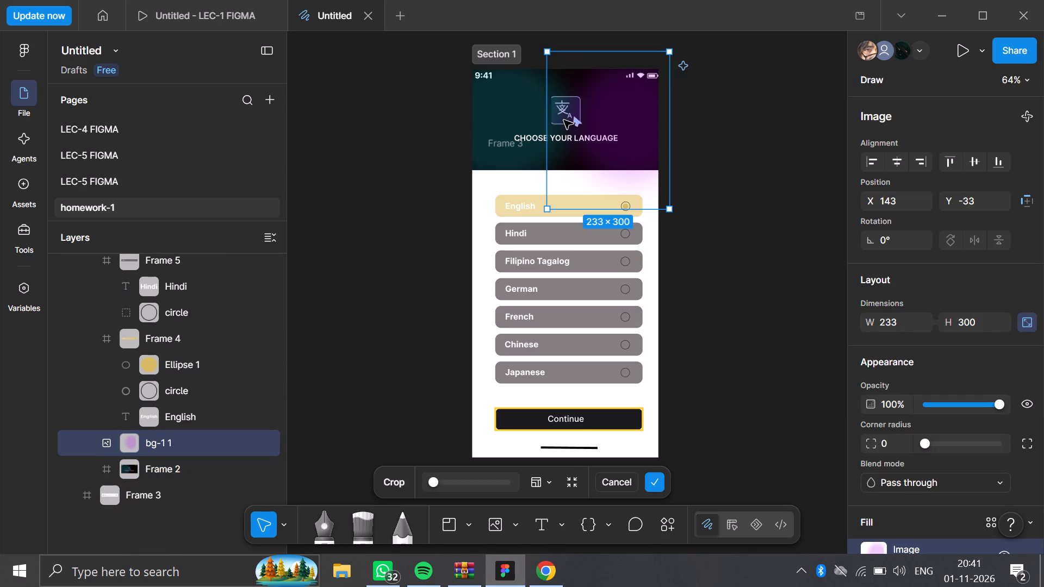
double_click(564, 120)
double_click(564, 120)
left_click(564, 120)
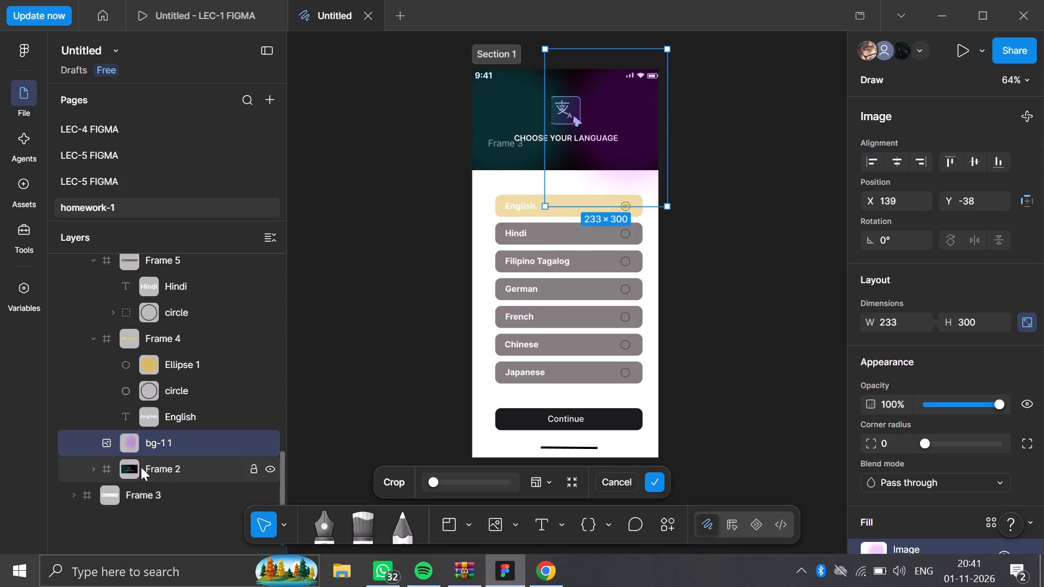
scroll(147, 392, "up", 3)
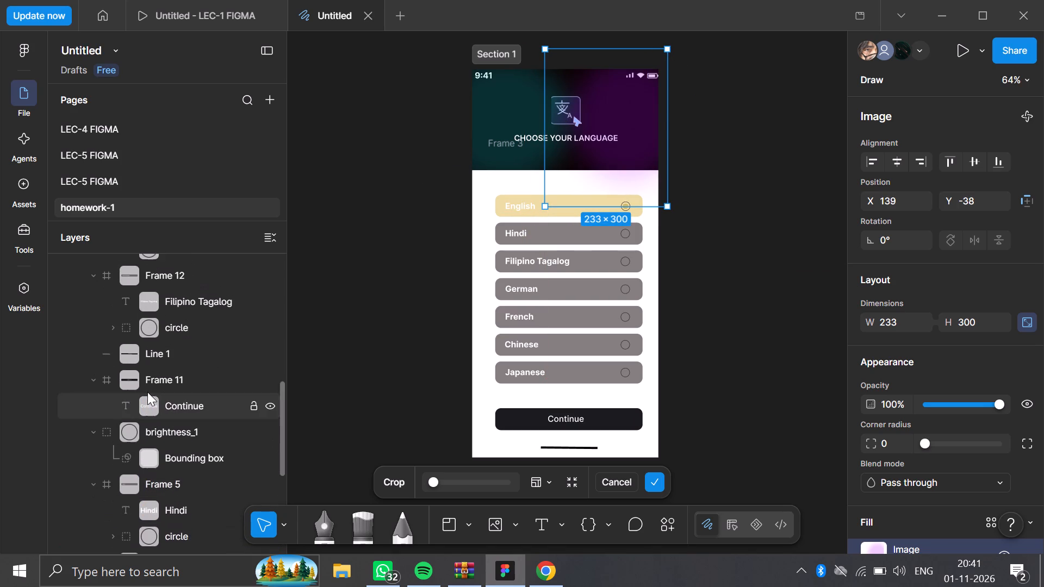
scroll(147, 392, "up", 3)
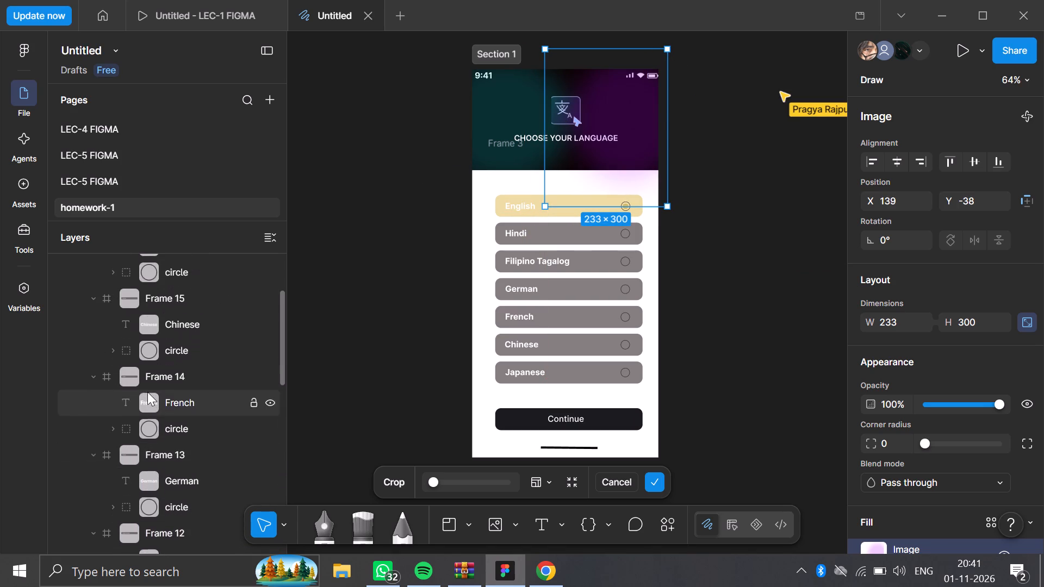
scroll(147, 392, "right", 2)
left_click(564, 126)
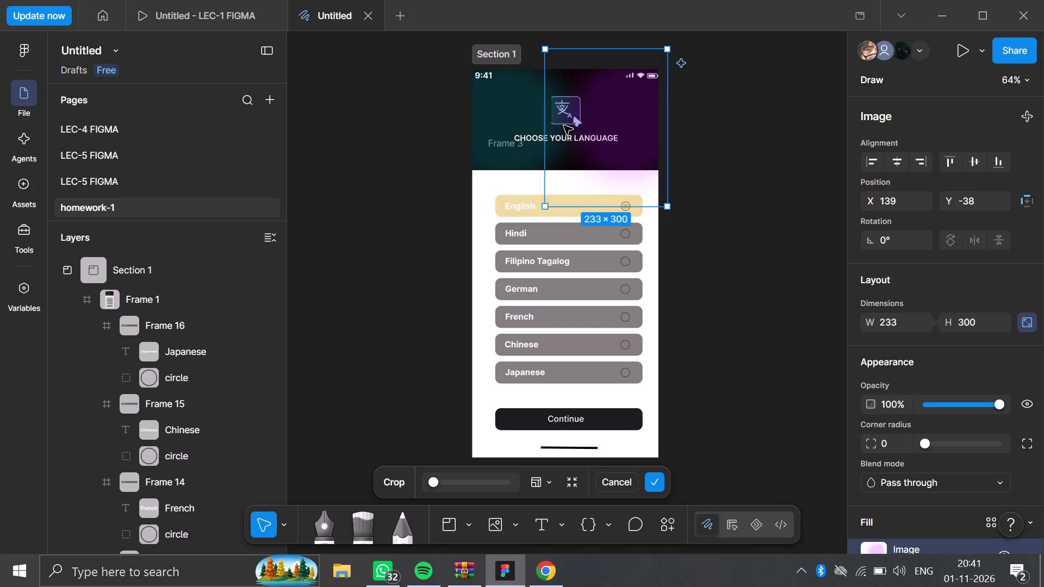
right_click(564, 126)
left_click(554, 108)
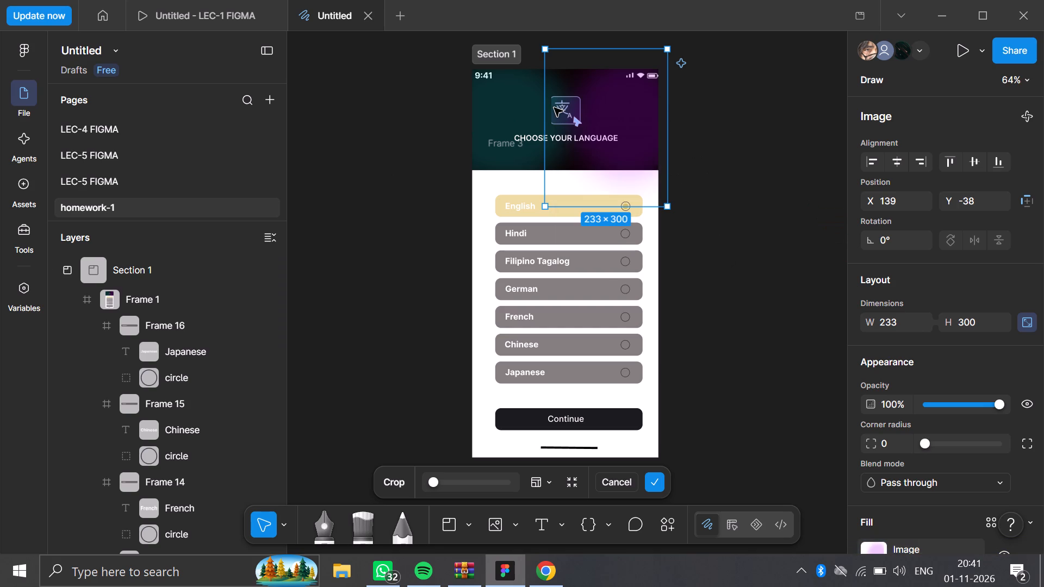
key("equal")
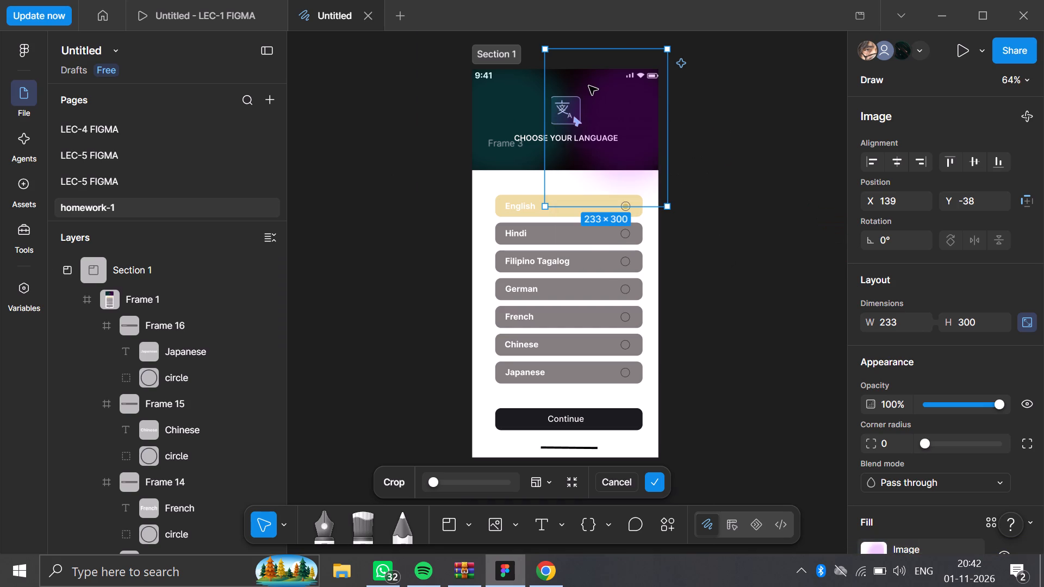
scroll(589, 86, "up", 2)
left_click(589, 86)
left_click(589, 86)
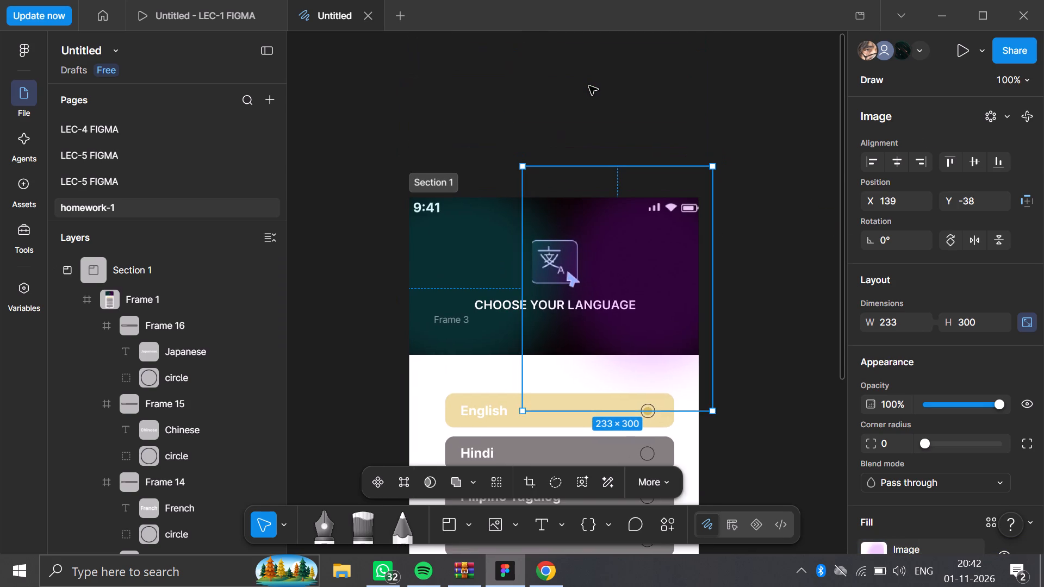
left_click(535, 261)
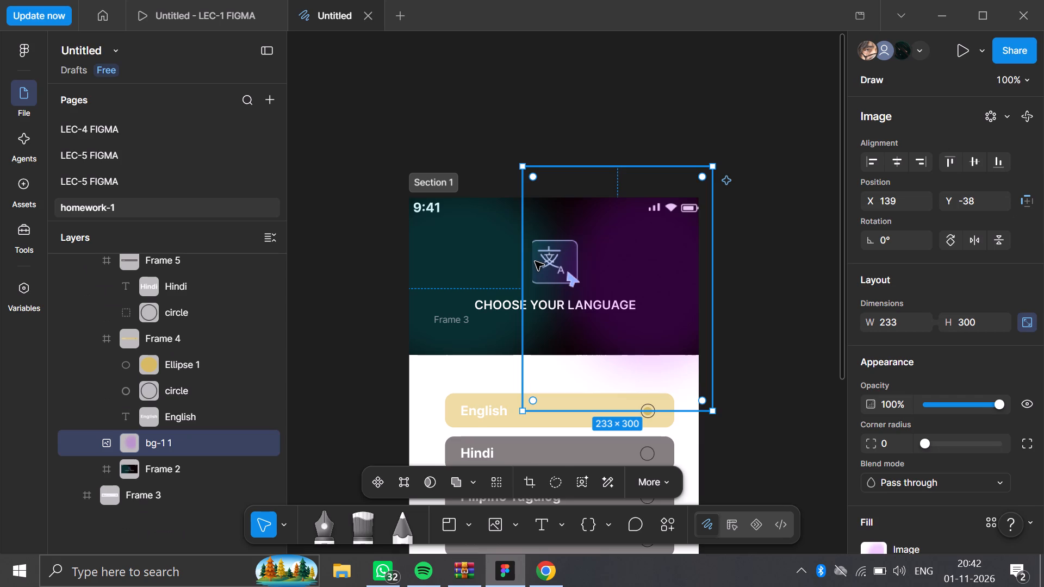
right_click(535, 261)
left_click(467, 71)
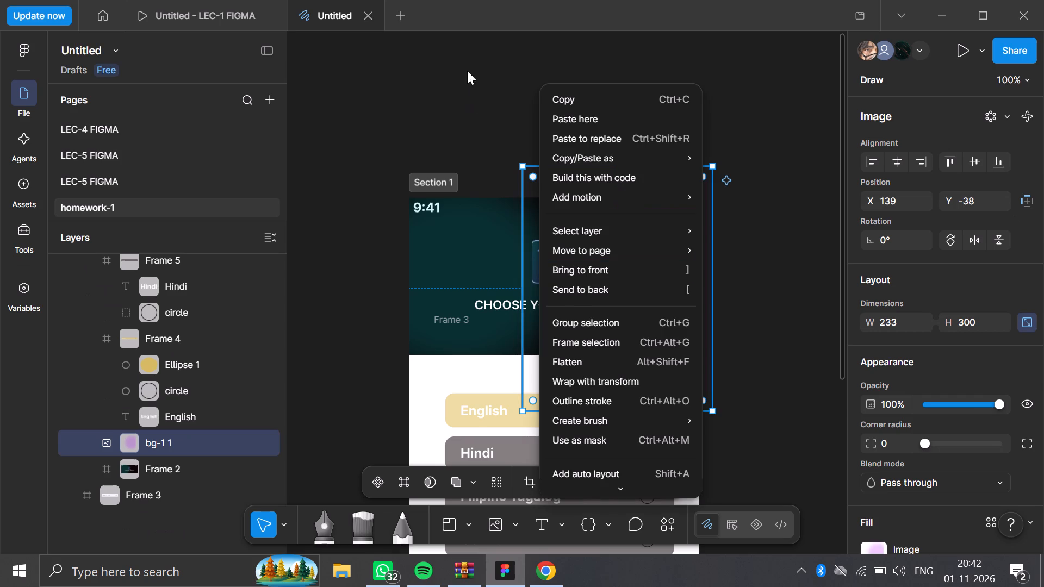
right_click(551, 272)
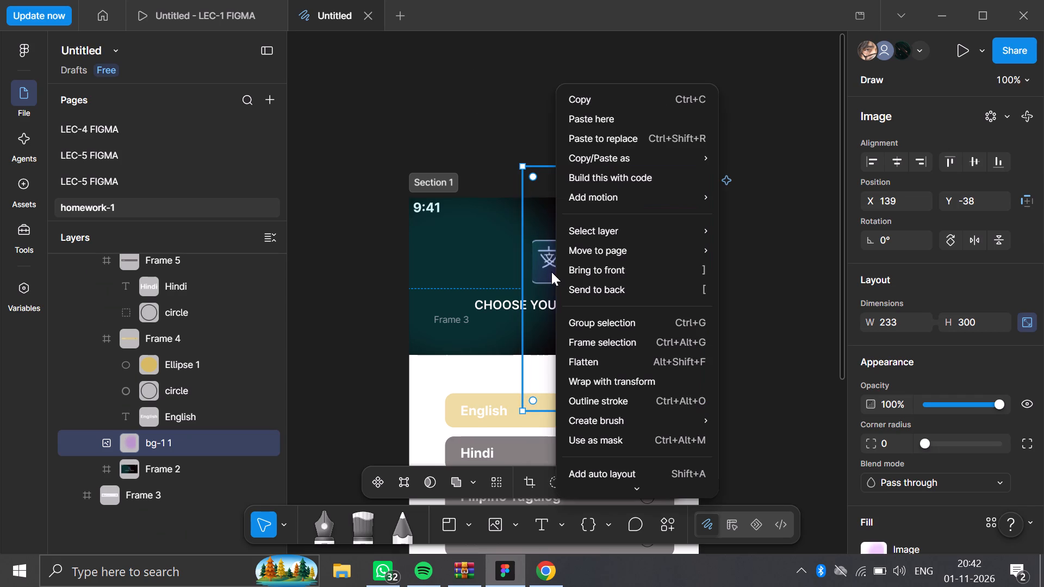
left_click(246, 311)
Examine Section 1's full layer hierarchy, from Frame 16 down to Frame 2 and Frame 3.
scroll(116, 319, "up", 3)
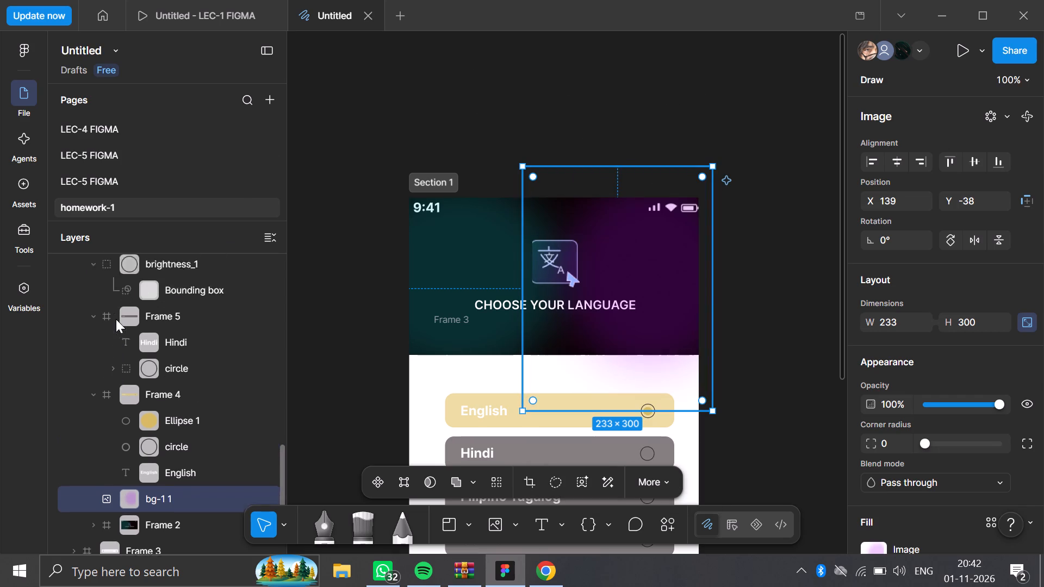
scroll(116, 319, "up", 8)
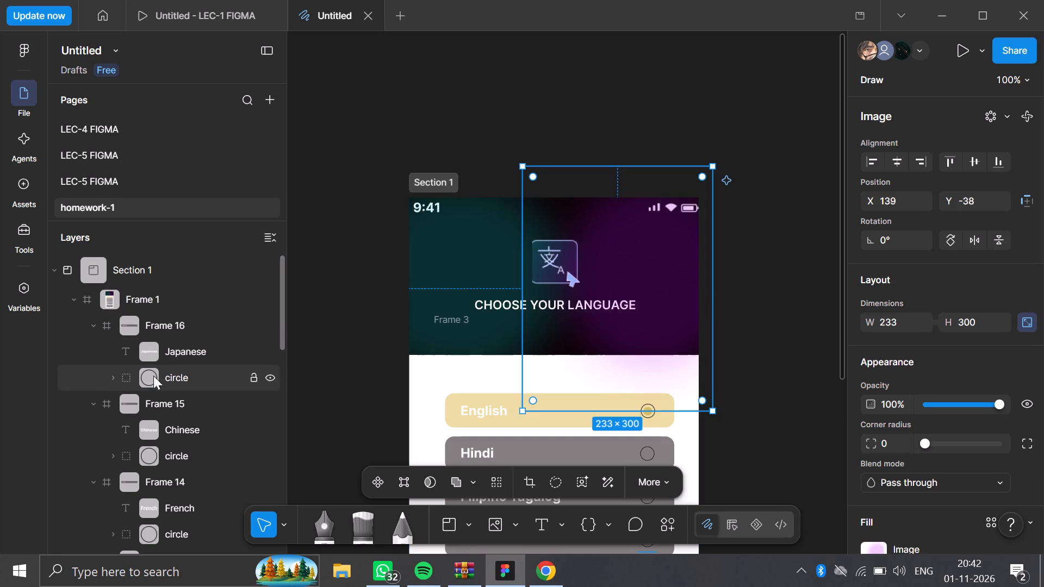
scroll(153, 376, "down", 1)
left_click(146, 335)
scroll(146, 335, "down", 2)
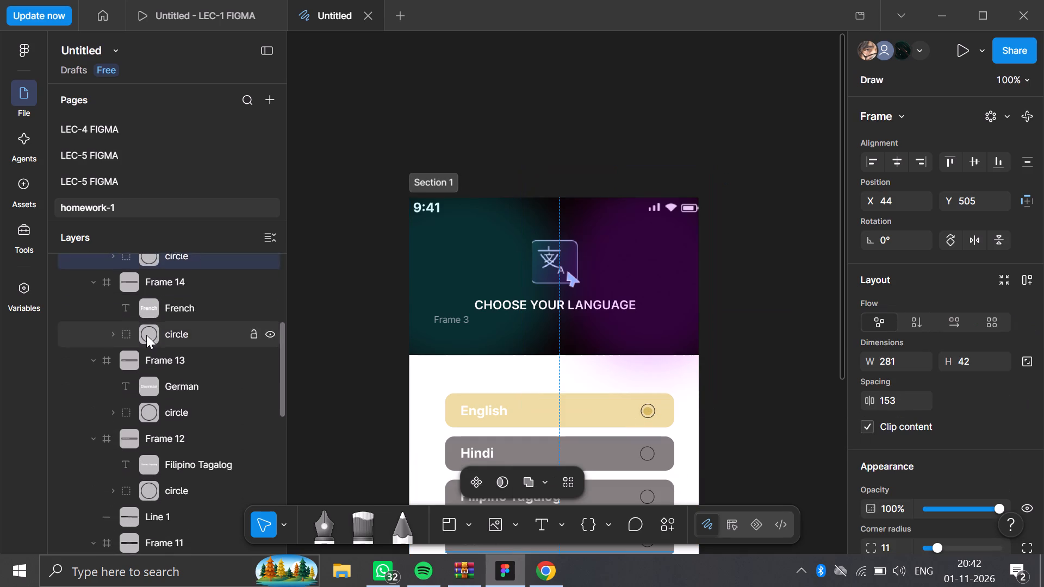
scroll(146, 335, "down", 2)
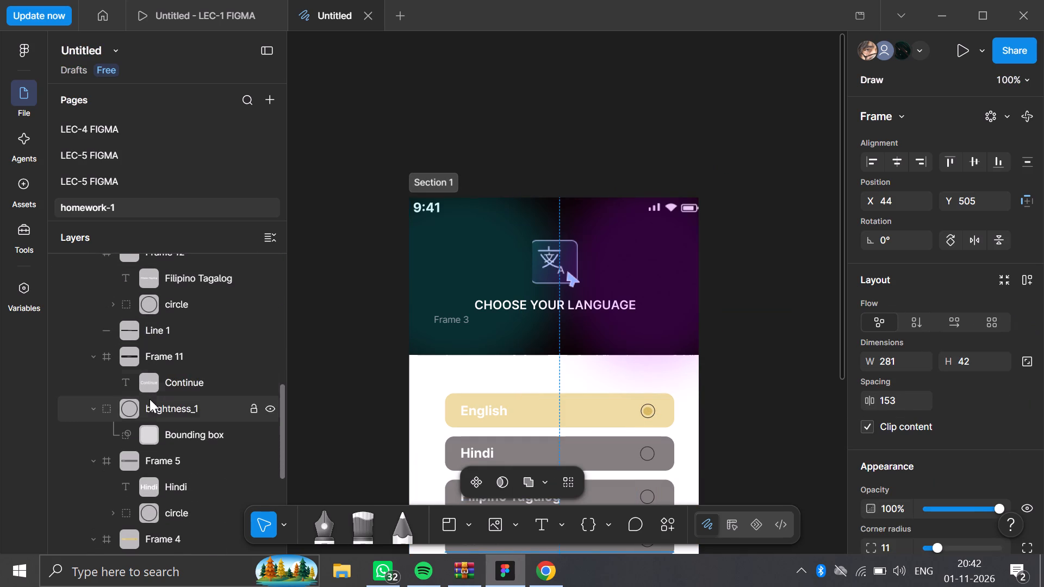
scroll(150, 399, "down", 3)
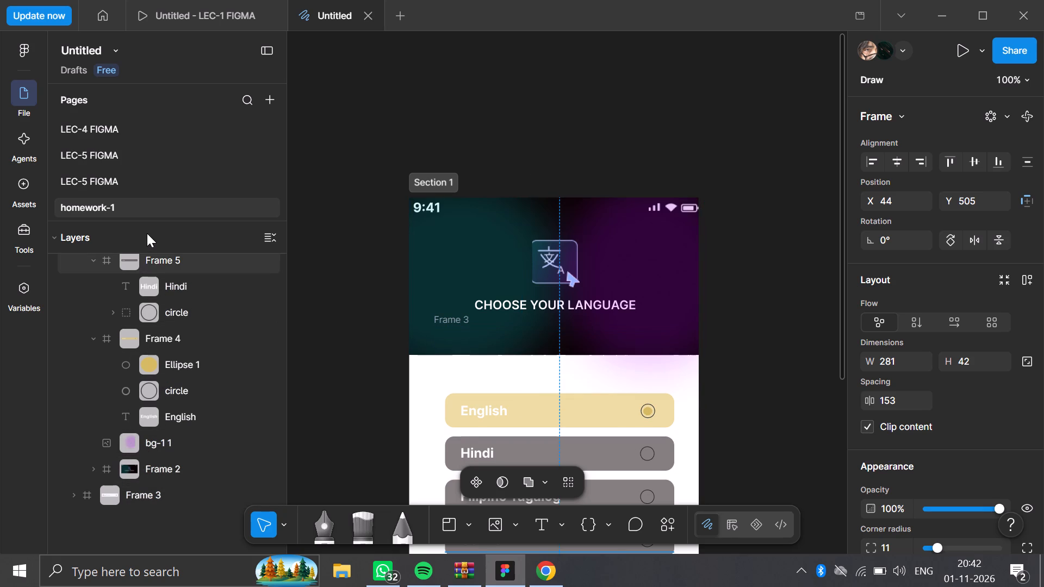
scroll(178, 383, "up", 1)
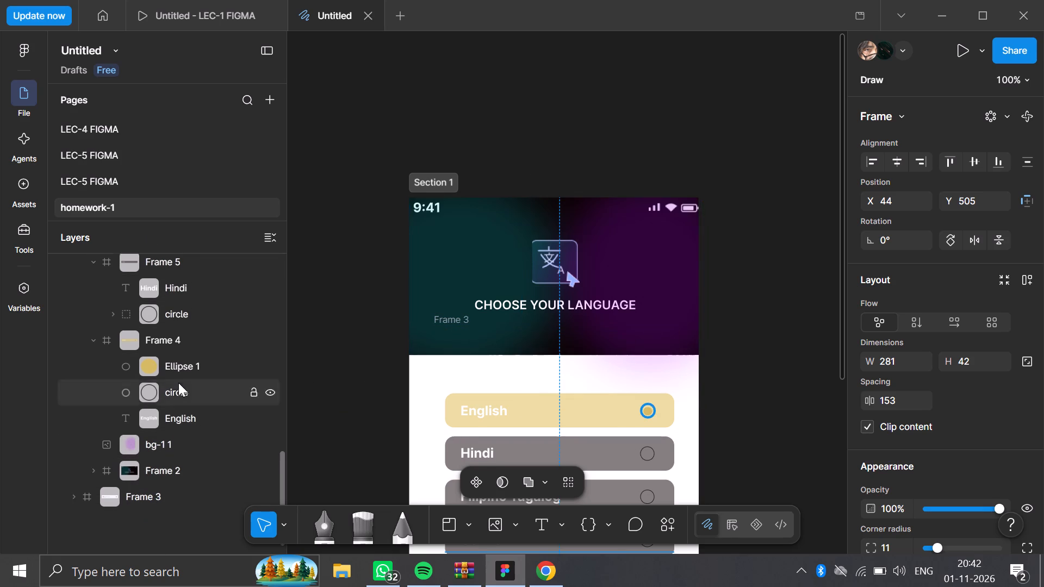
scroll(178, 383, "up", 11)
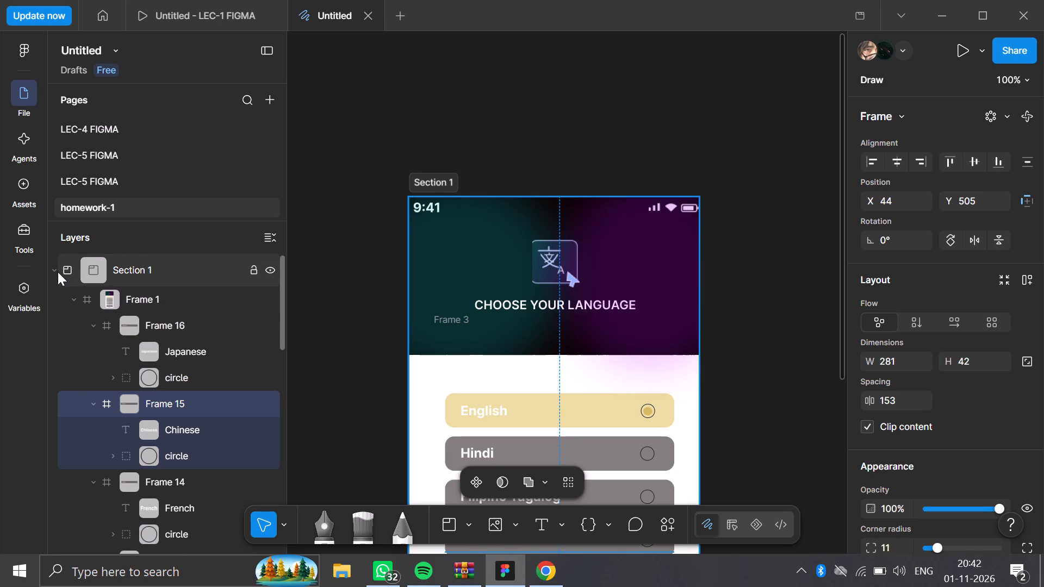
Collapse Frame 1 in the layer hierarchy and move Frame 3 into Frame 1.
left_click(58, 271)
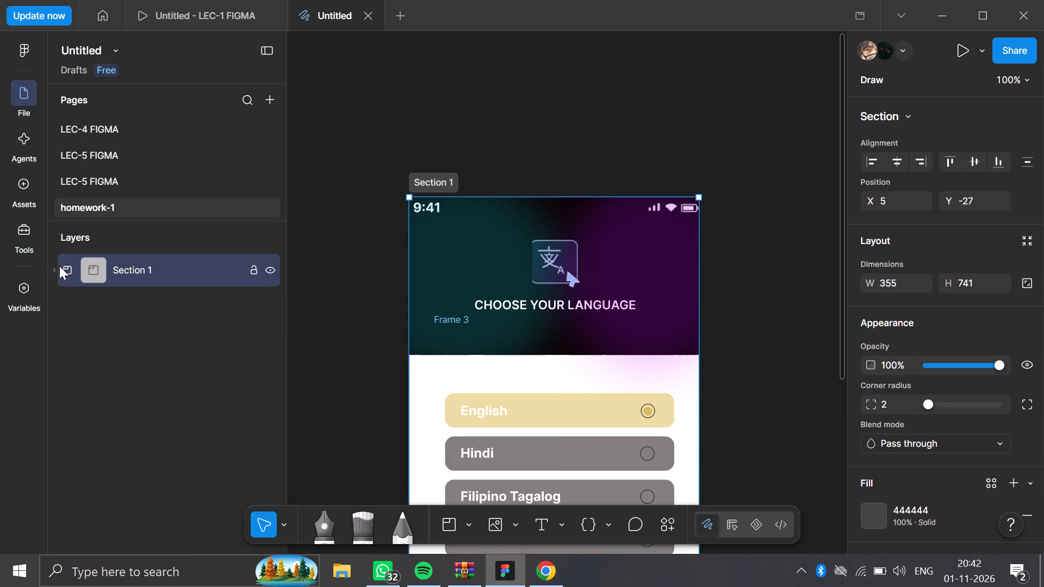
left_click(56, 266)
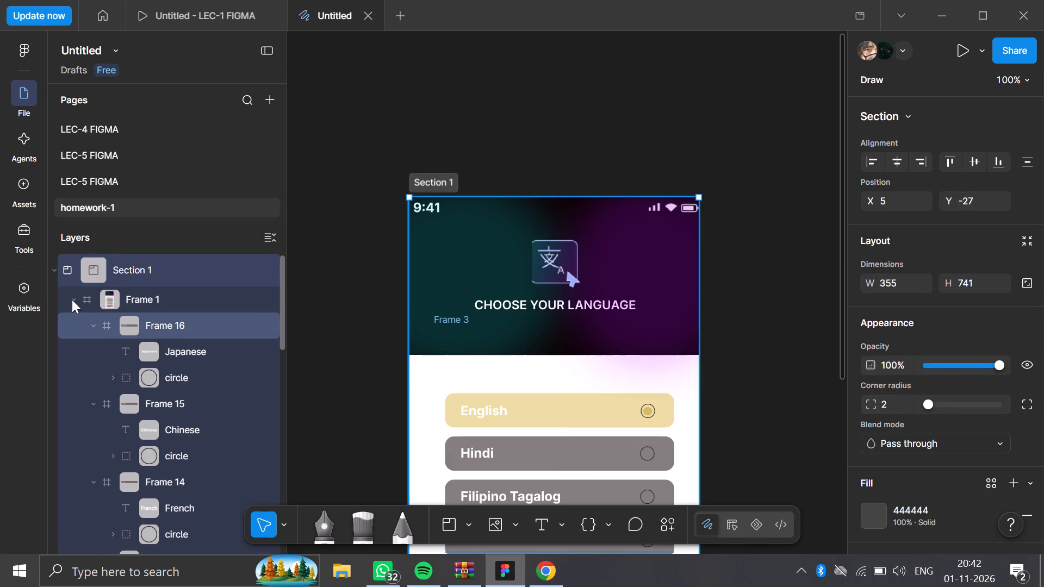
left_click(72, 299)
left_click_drag(125, 337, 118, 293)
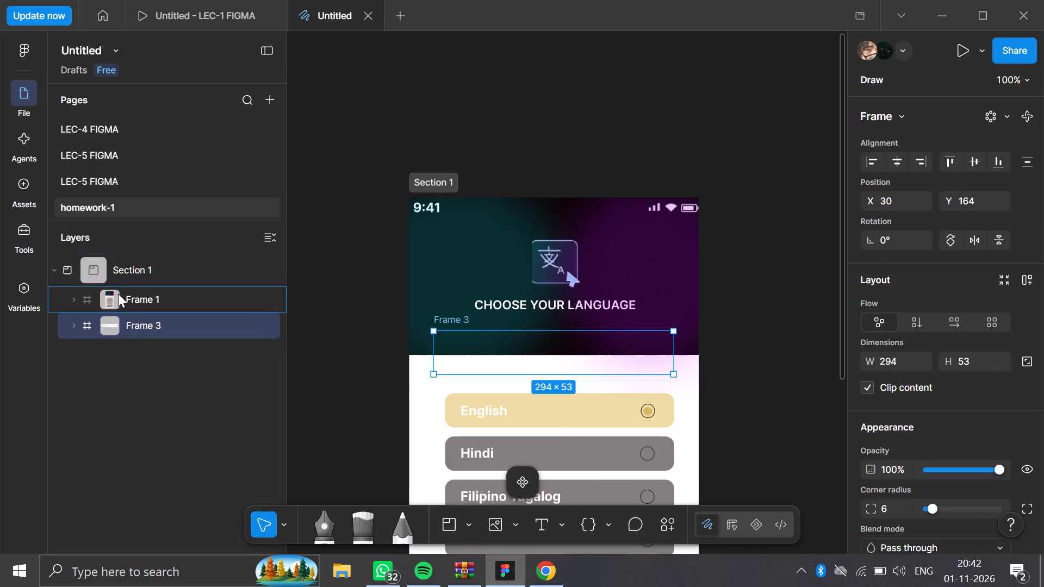
Reorder the layers in Section 1 so that Frame 3, the search bar, sits above Frame 1.
left_click_drag(118, 293, 117, 291)
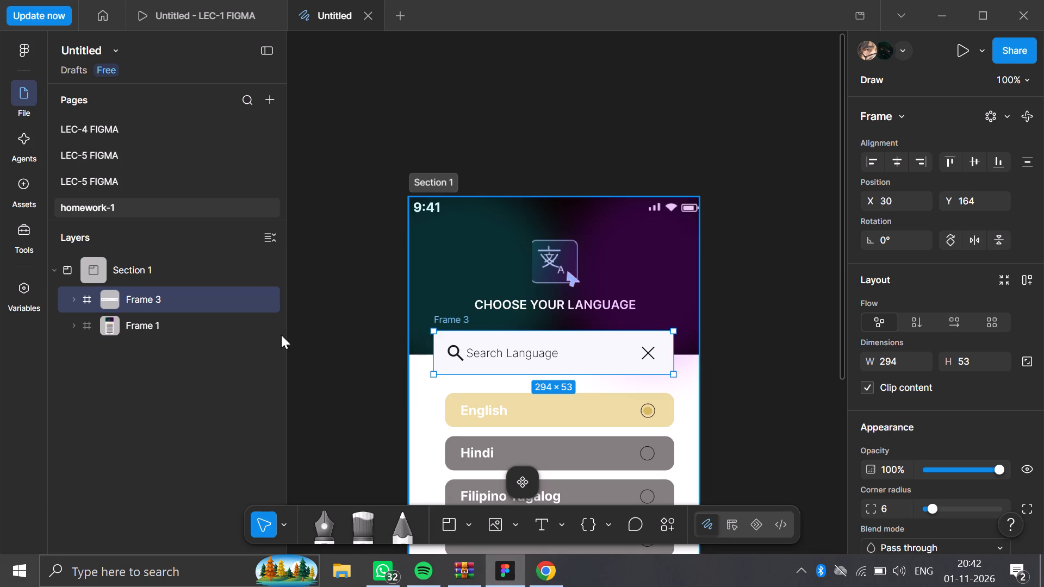
left_click(294, 330)
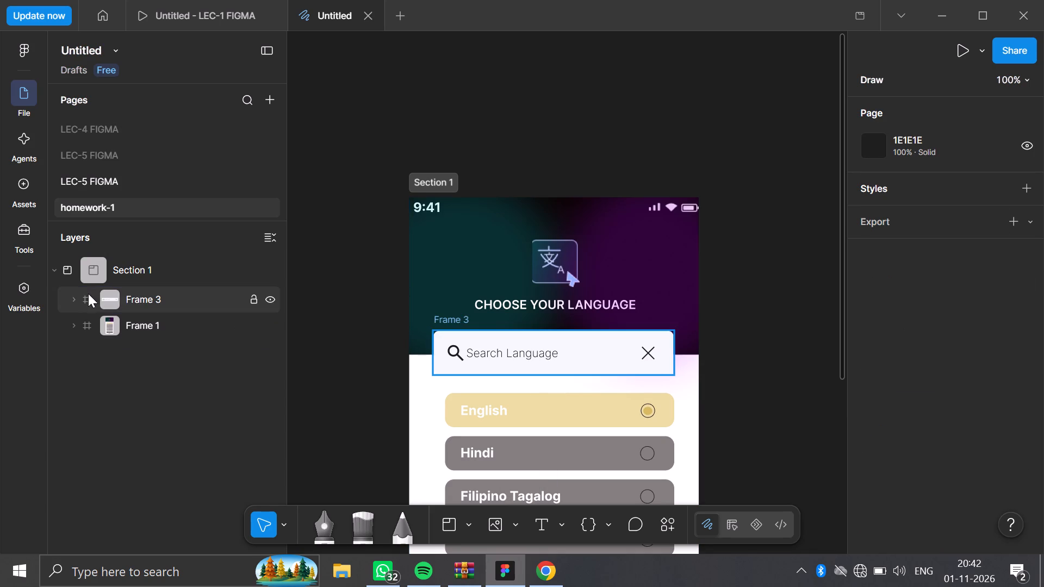
Find the bg-2 1 translate icon inside Frame 1's header Frame 2 and scale it down to 46 × 47.
left_click(76, 322)
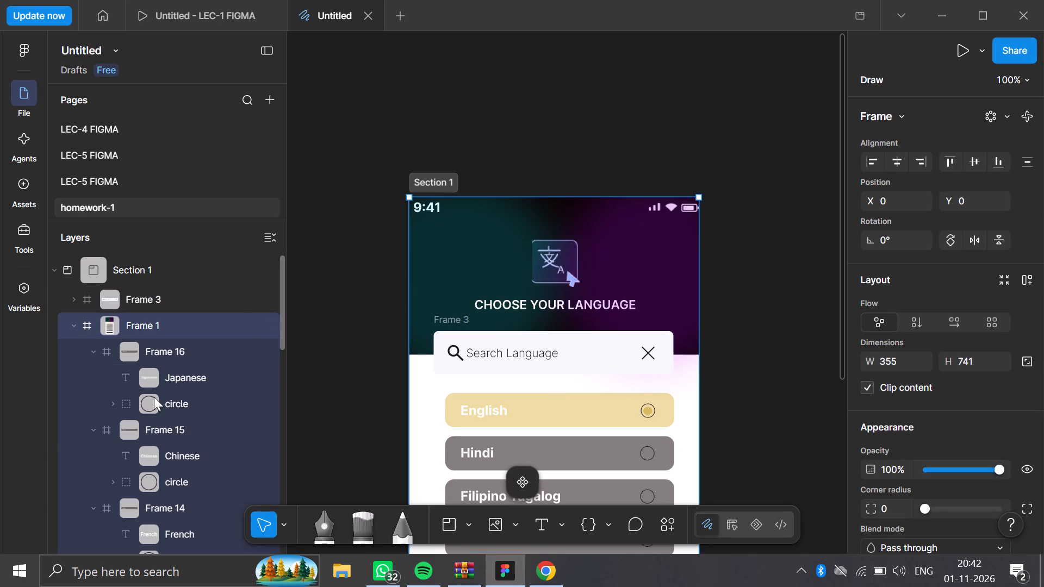
scroll(189, 422, "down", 7)
left_click(152, 494)
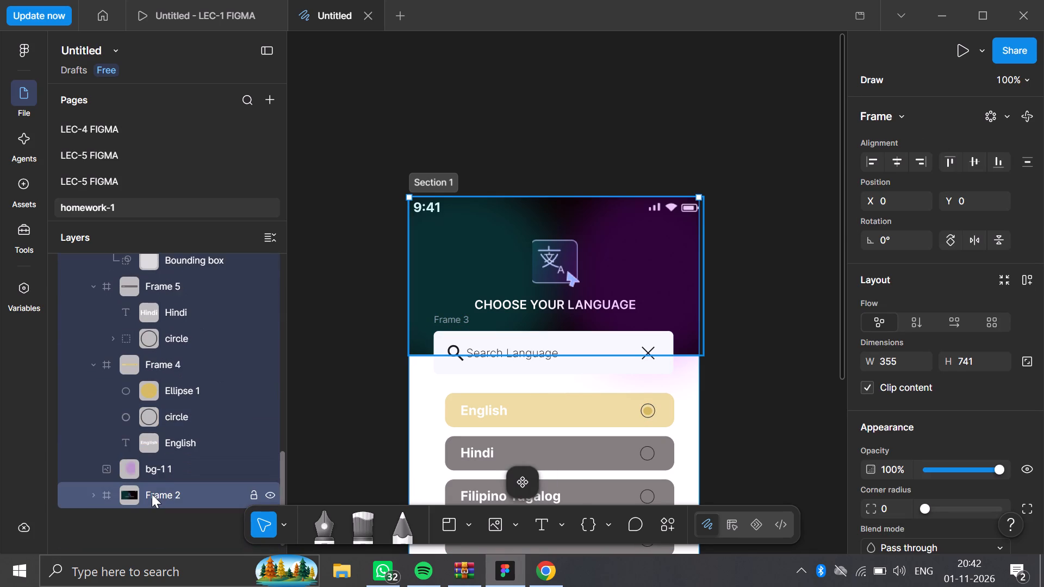
left_click(85, 496)
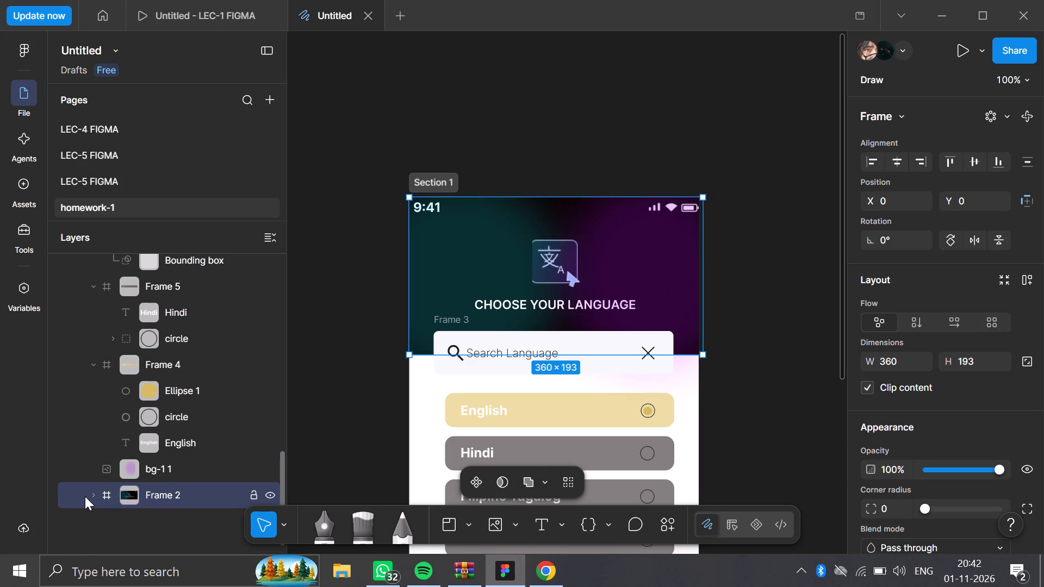
left_click(91, 495)
scroll(91, 495, "down", 1)
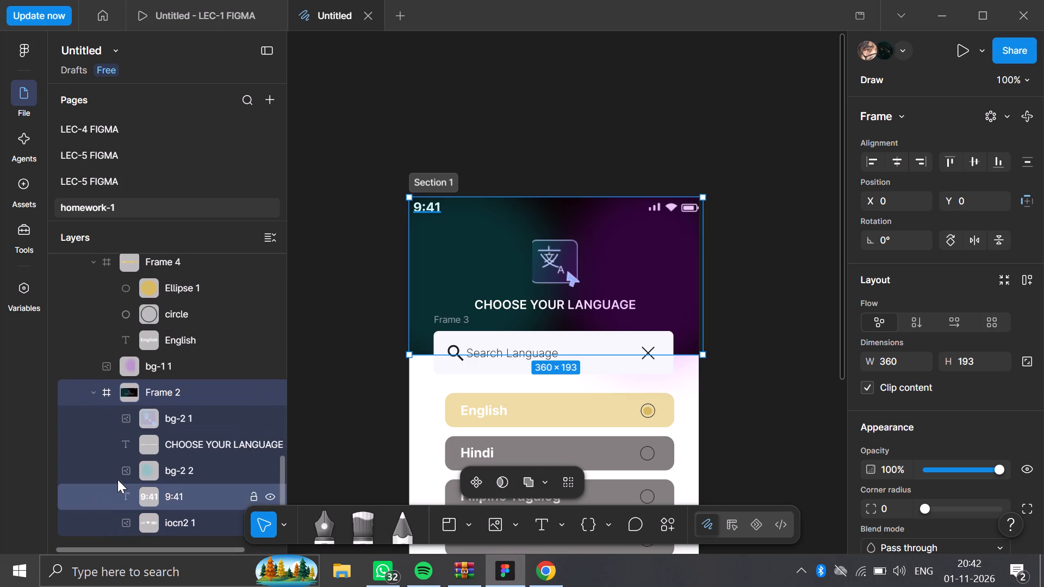
left_click(154, 419)
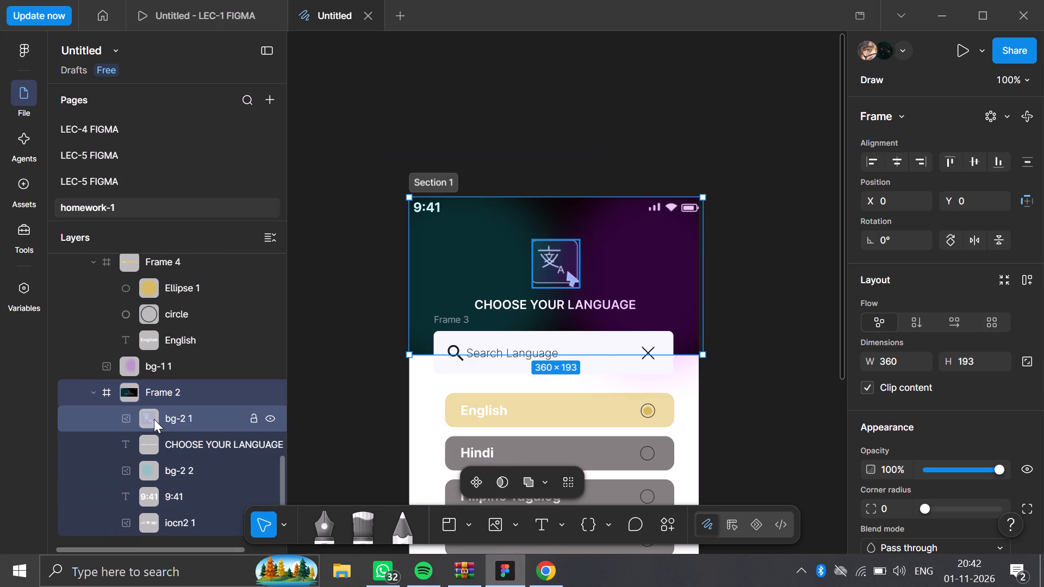
left_click(154, 419)
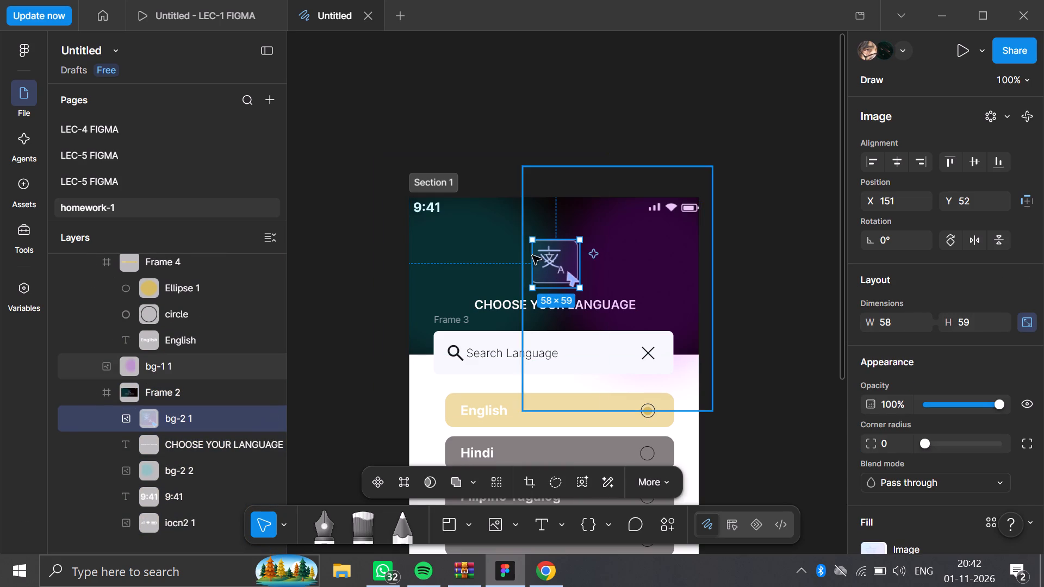
left_click_drag(529, 262, 539, 267)
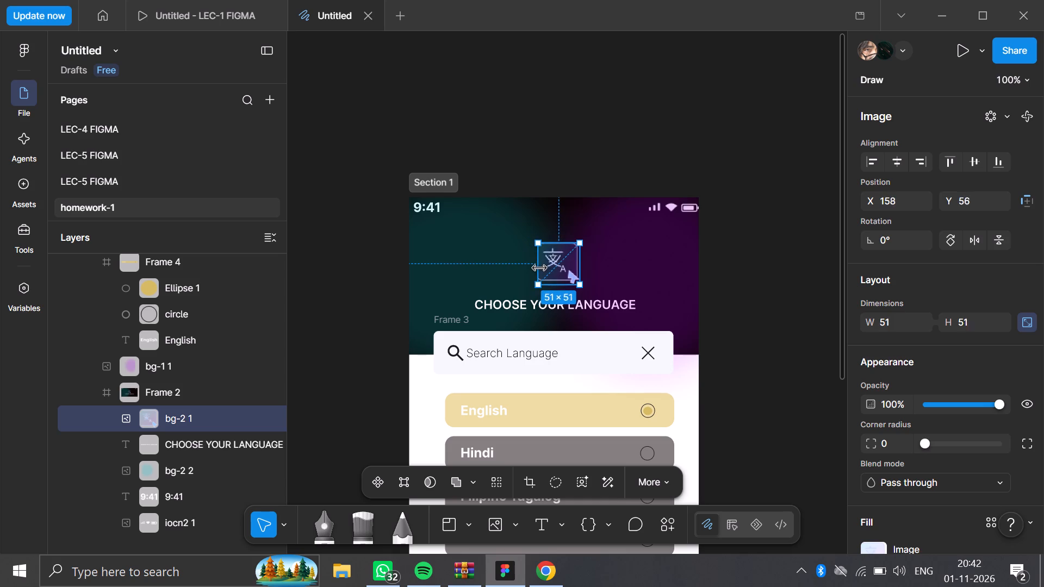
left_click_drag(539, 267, 542, 269)
Reposition the translate icon above the heading at X 157, Y 64 and deselect it.
left_click_drag(563, 268, 553, 267)
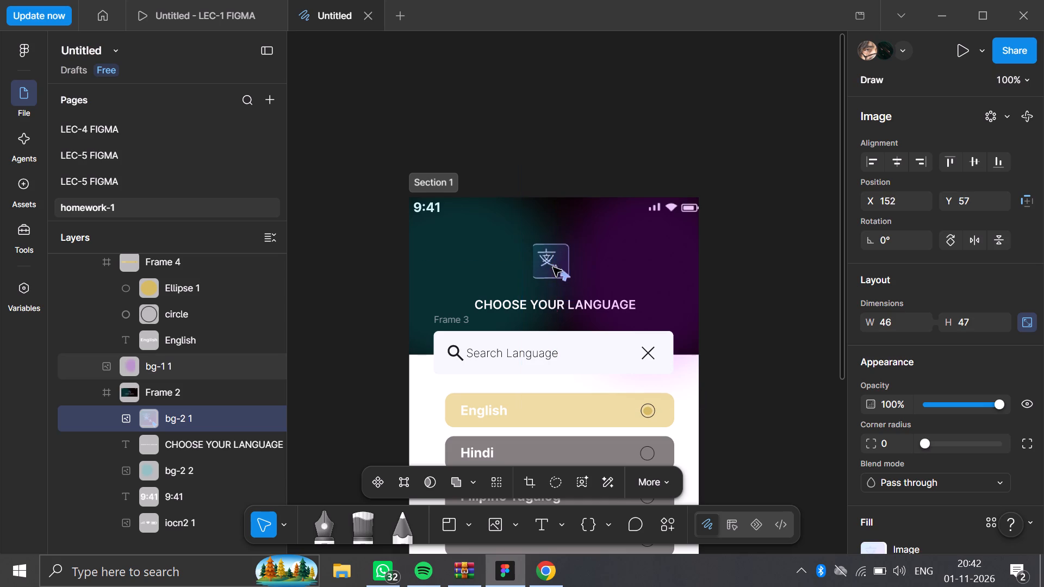
left_click_drag(553, 267, 551, 268)
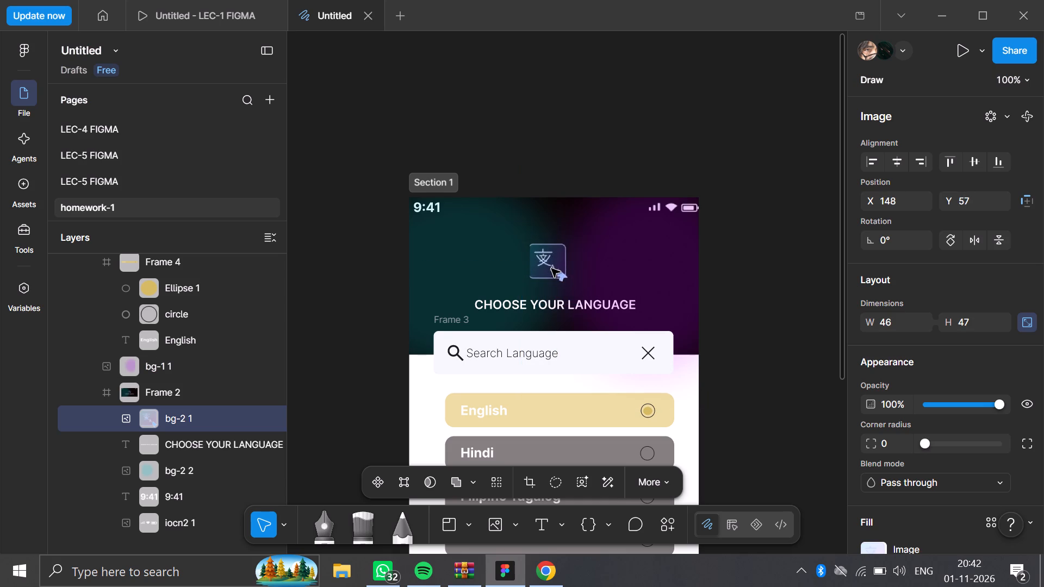
left_click_drag(551, 268, 556, 272)
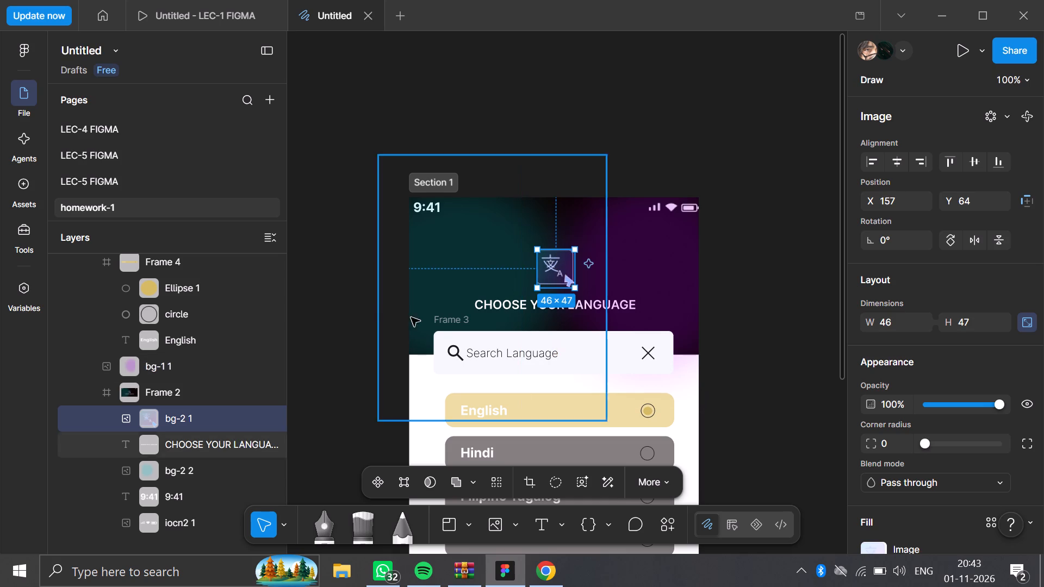
left_click(323, 327)
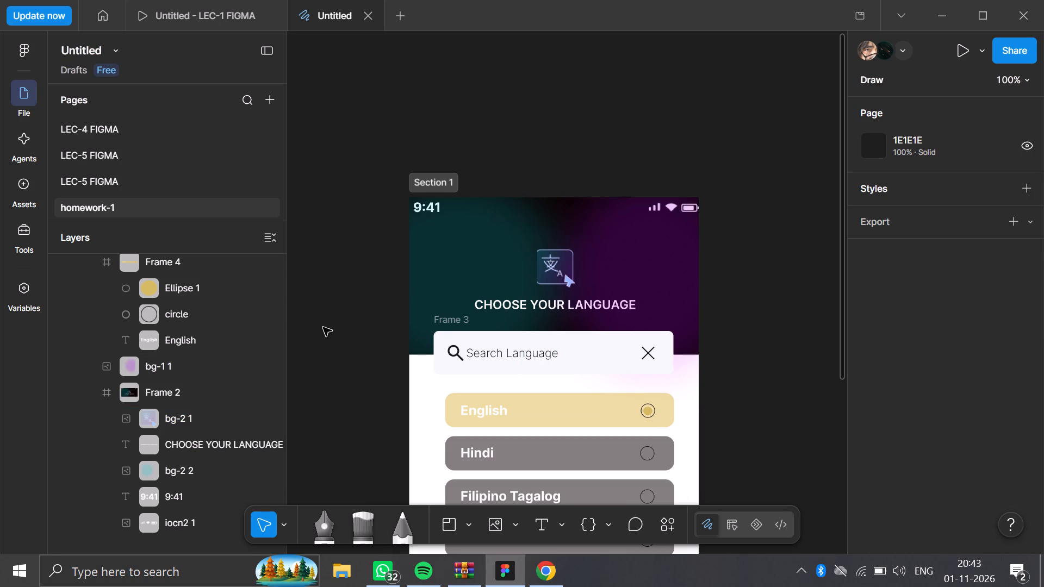
Select the CHOOSE YOUR LANGUAGE heading text inside the header's Frame 2.
left_click(512, 301)
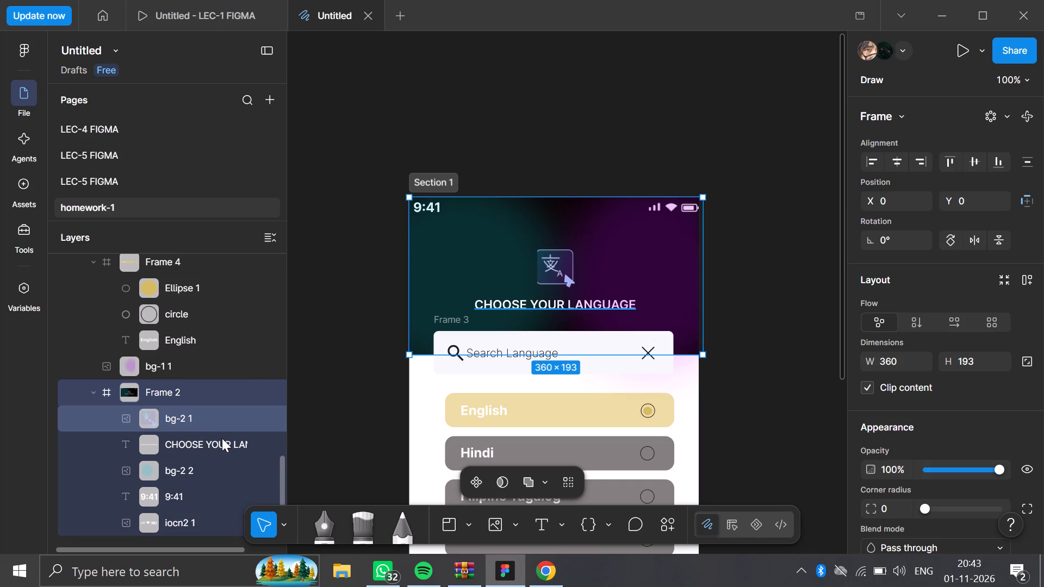
left_click(222, 439)
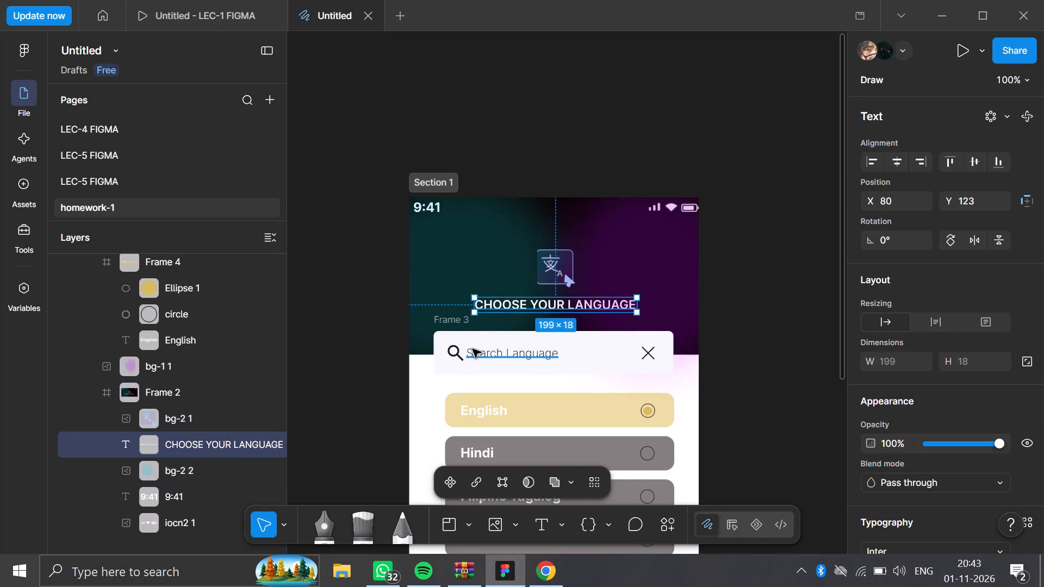
Move the CHOOSE YOUR LANGUAGE heading in the header up to Y 121.
left_click(509, 307)
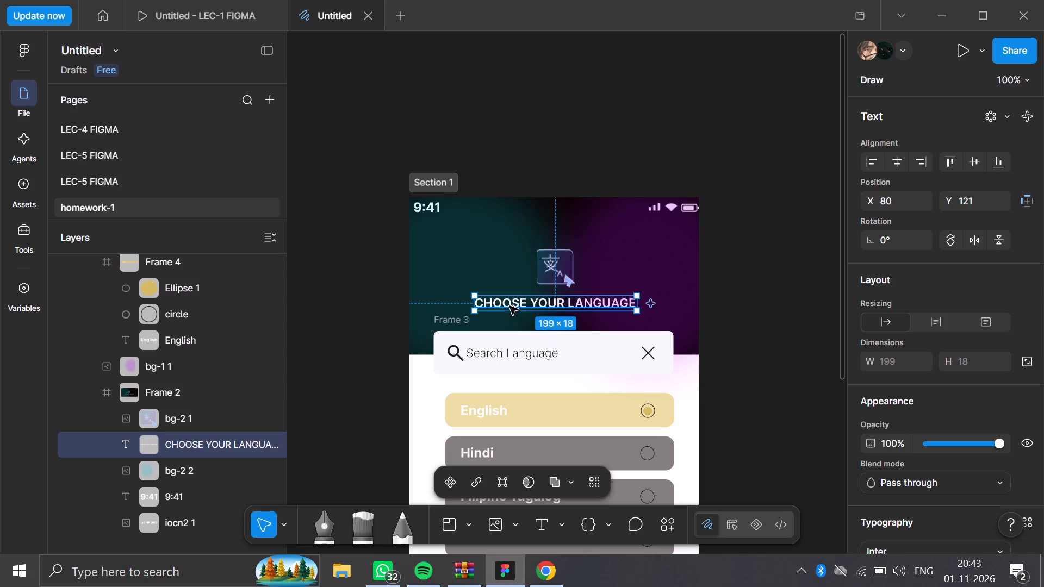
Shrink the height of the 9:41 status-bar time's text box in Frame 2 to 15 and deselect it.
left_click(188, 487)
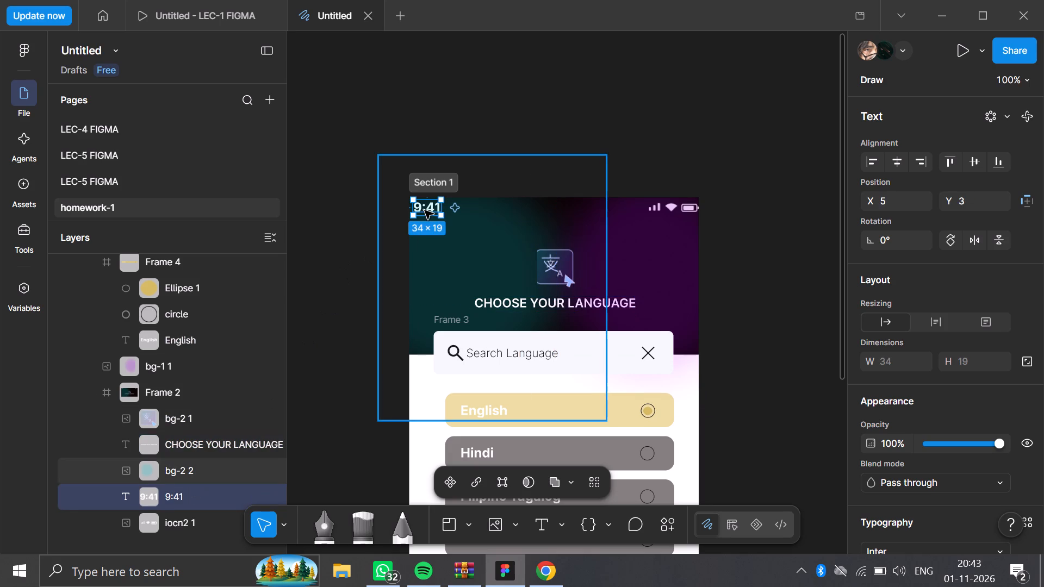
left_click_drag(425, 217, 426, 211)
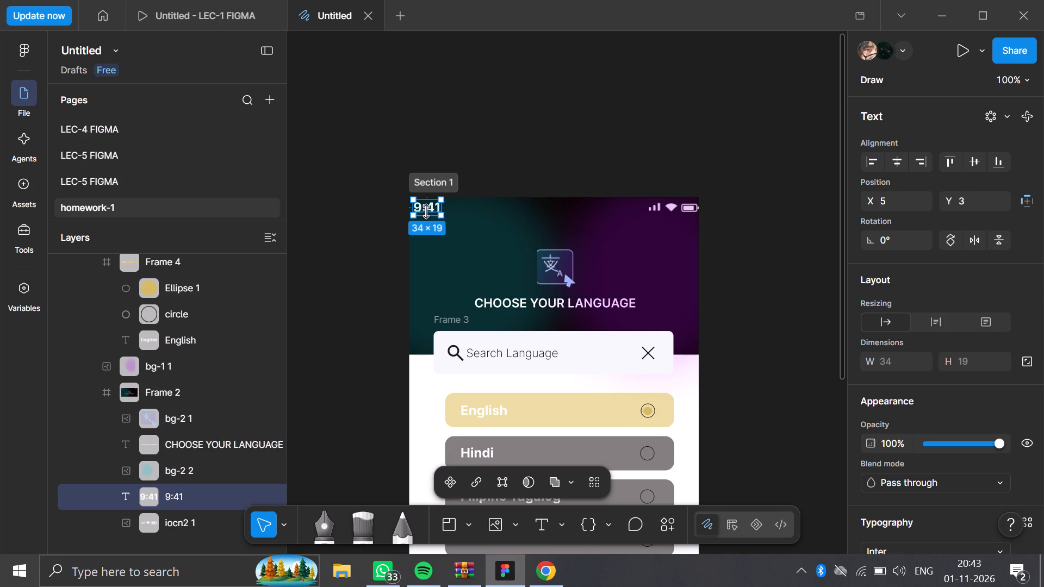
left_click_drag(426, 211, 426, 209)
left_click(363, 216)
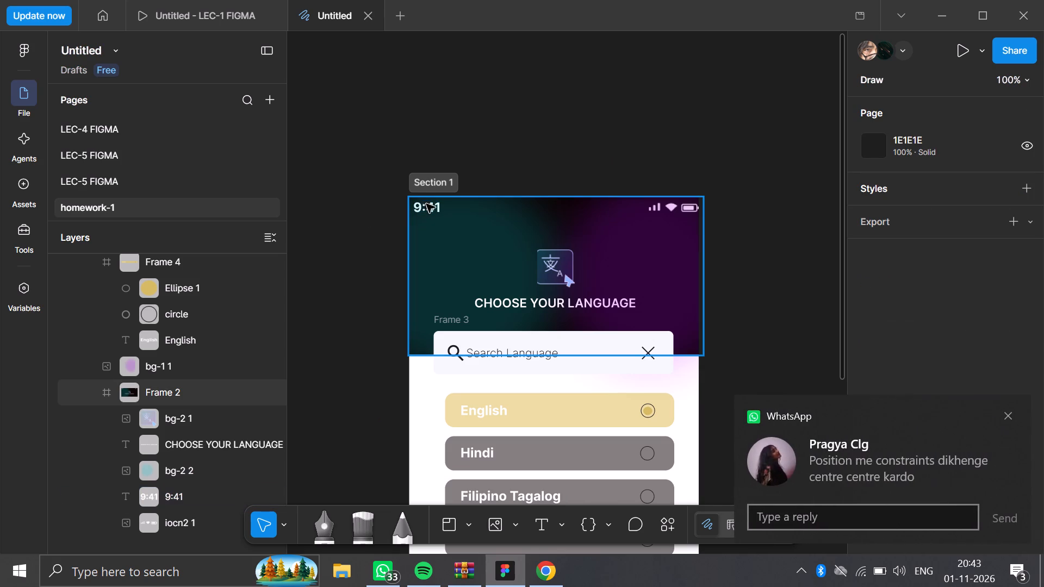
Shift the bg-2 2 background image in the header's Frame 2 to X -36, Y -52 and deselect it.
left_click(425, 208)
double_click(425, 208)
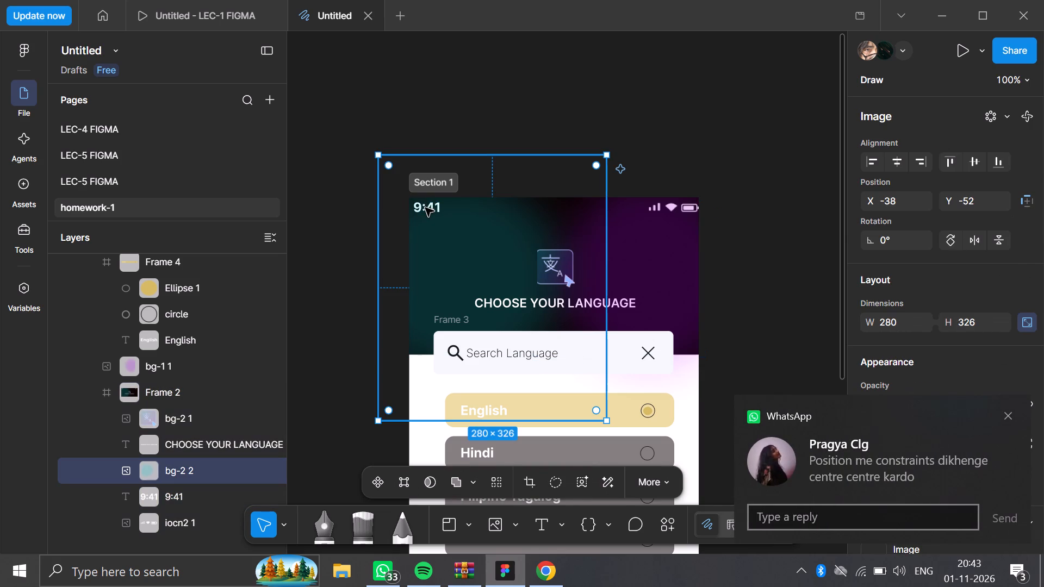
left_click(425, 208)
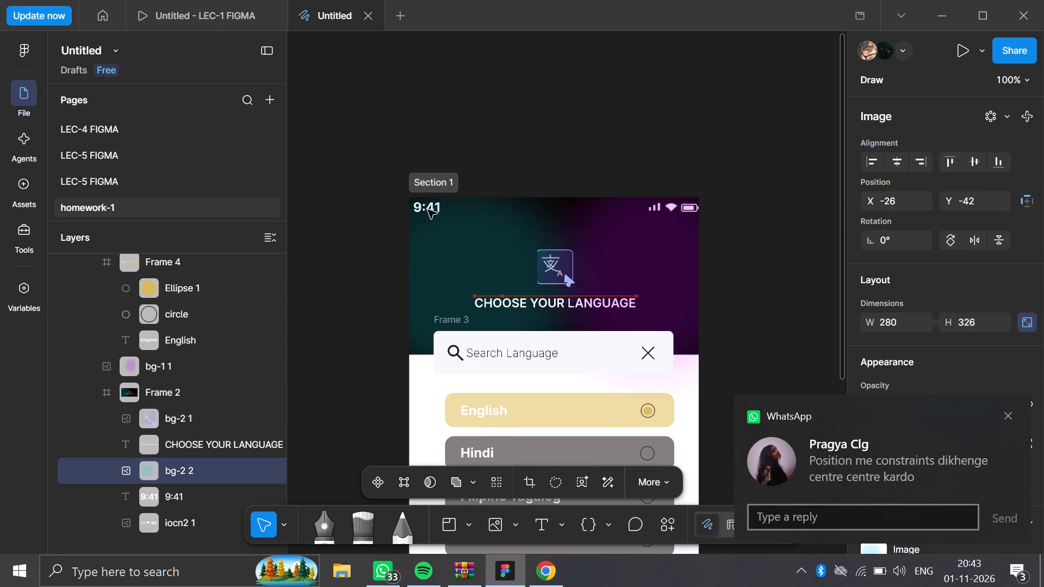
left_click(343, 215)
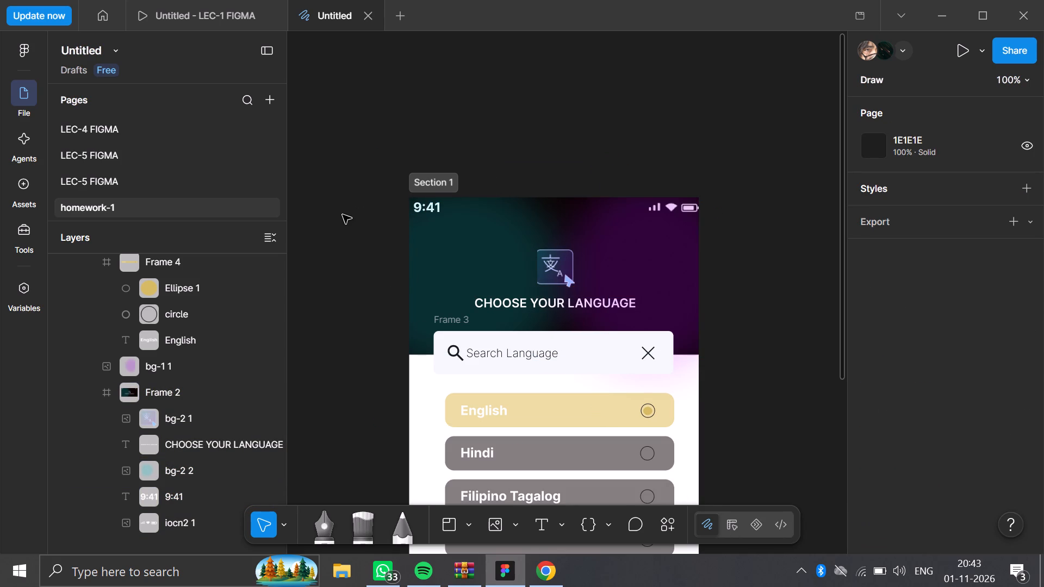
Move the 9:41 status-bar time in the header's Frame 2 to X 7, Y 3.
double_click(428, 209)
right_click(428, 209)
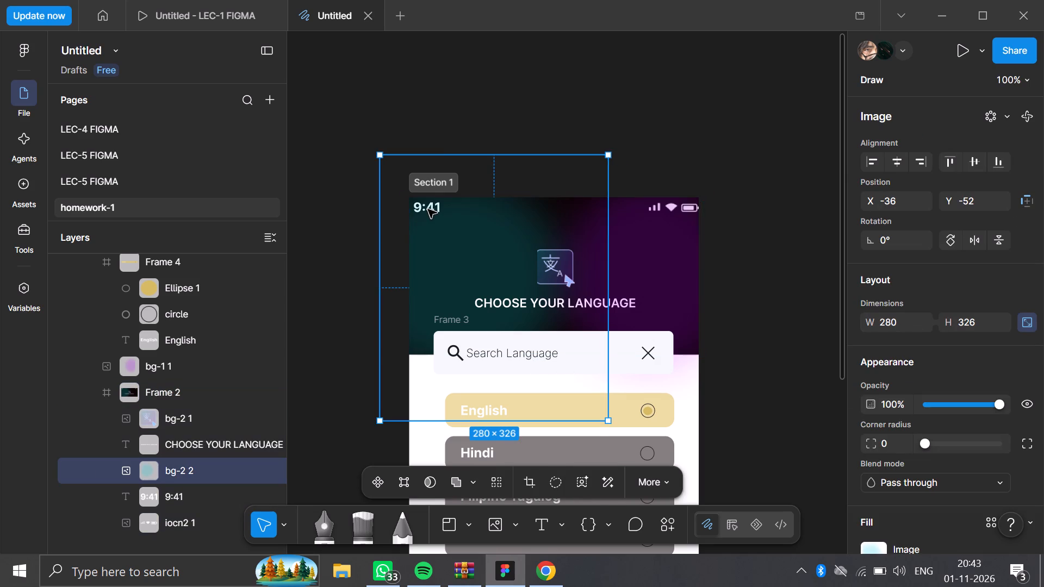
left_click(186, 495)
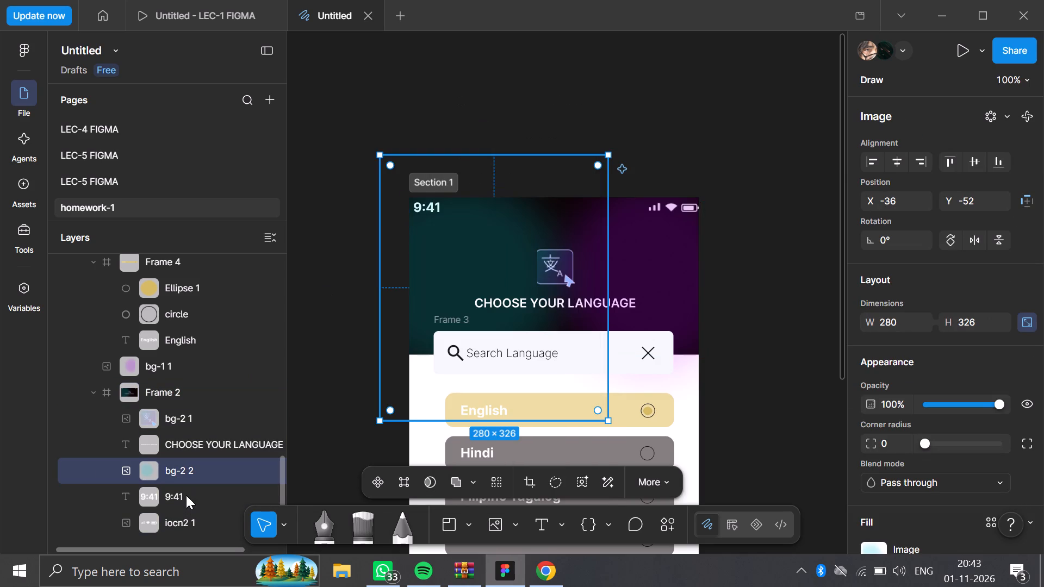
left_click(186, 495)
double_click(186, 495)
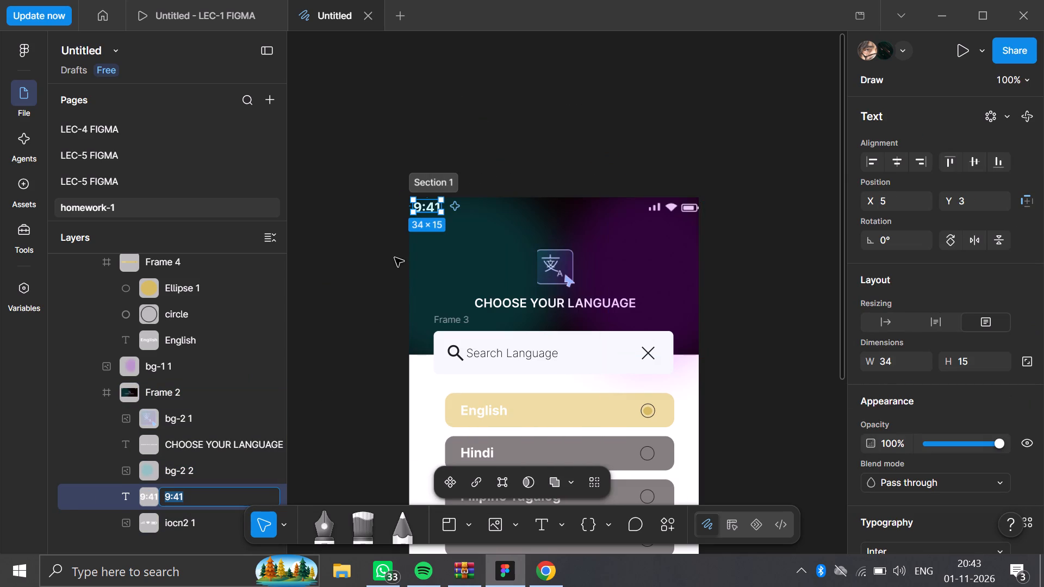
left_click(426, 210)
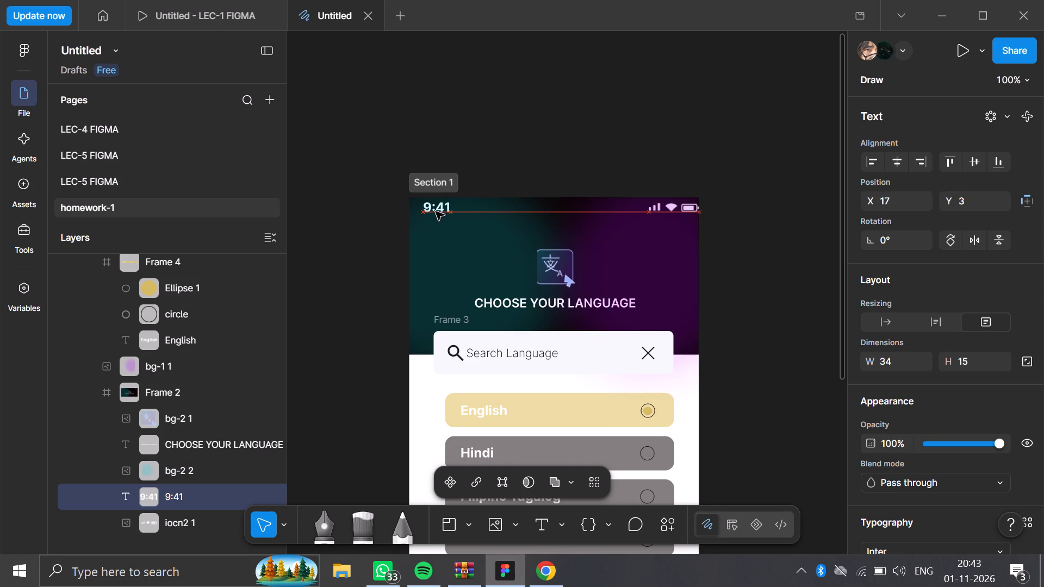
left_click(325, 257)
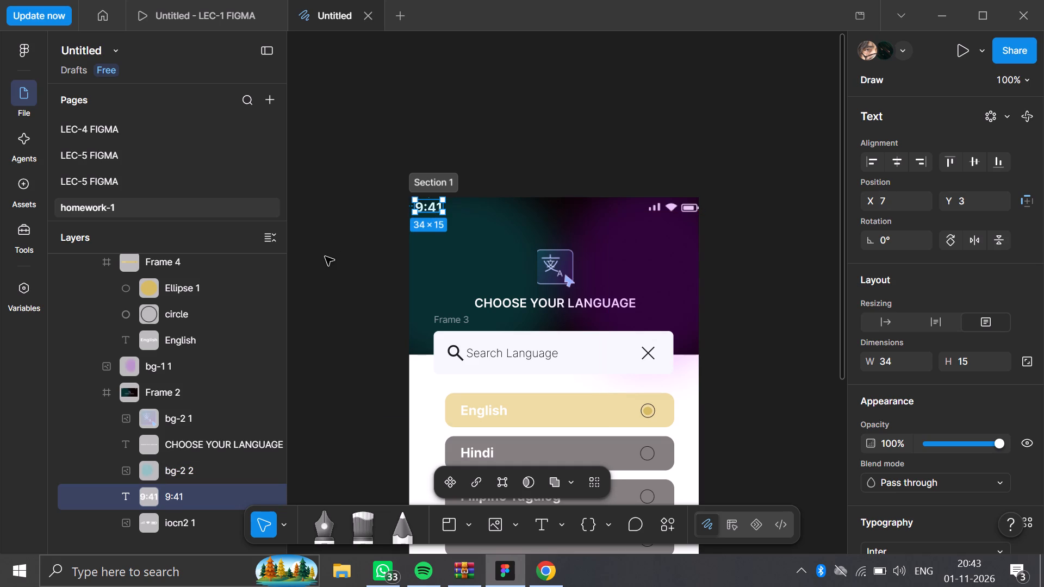
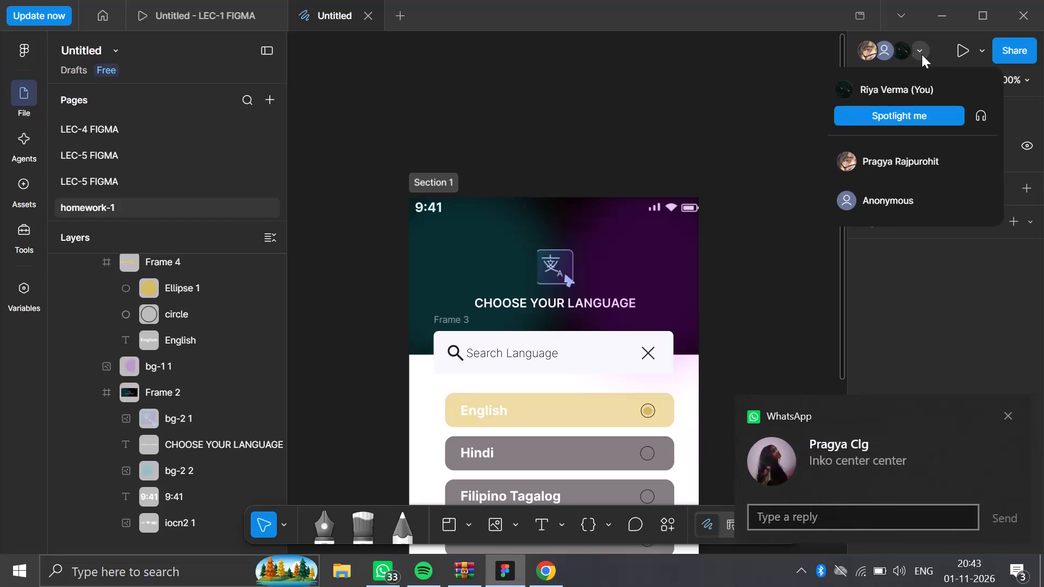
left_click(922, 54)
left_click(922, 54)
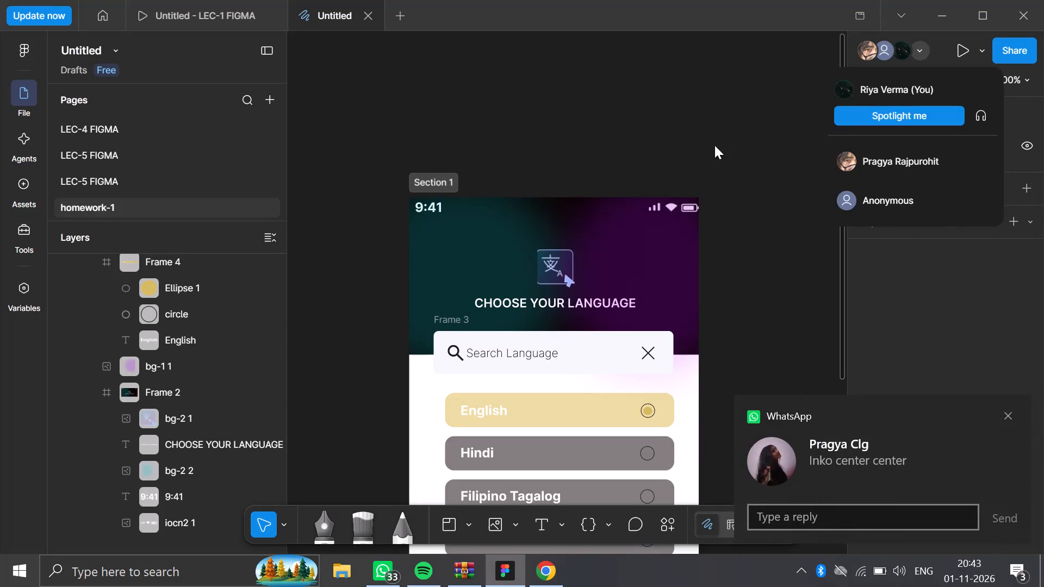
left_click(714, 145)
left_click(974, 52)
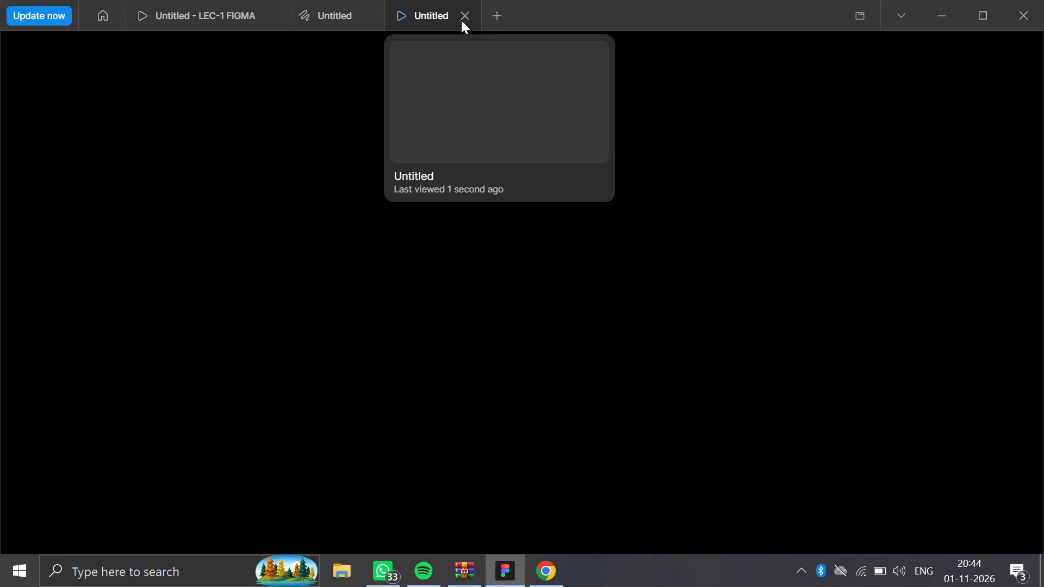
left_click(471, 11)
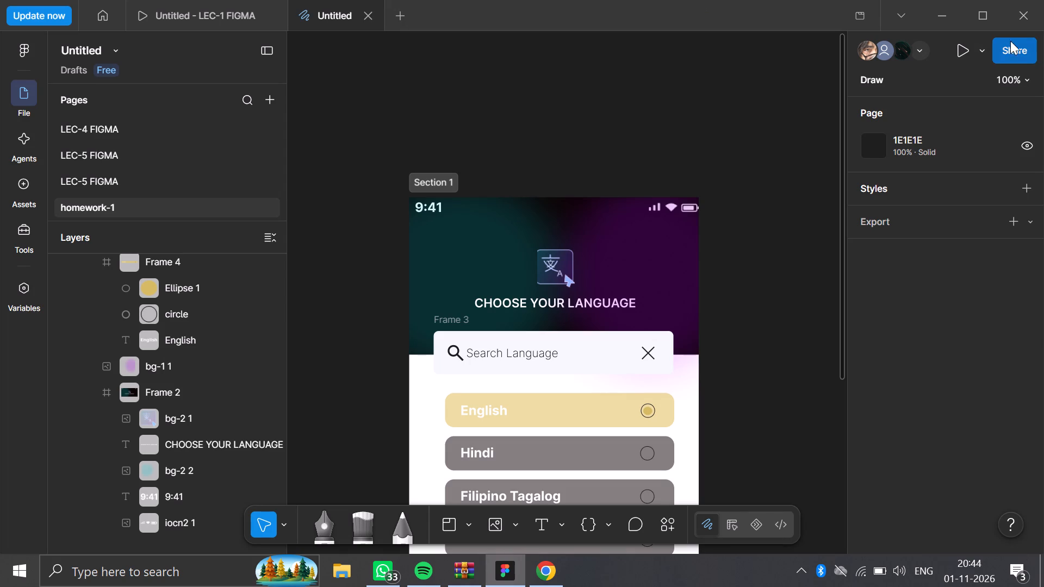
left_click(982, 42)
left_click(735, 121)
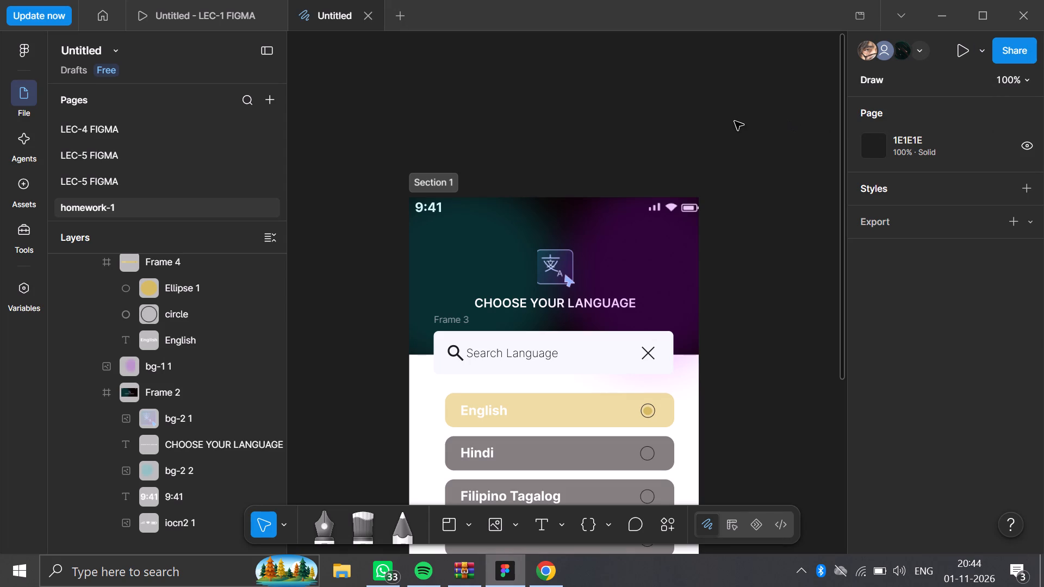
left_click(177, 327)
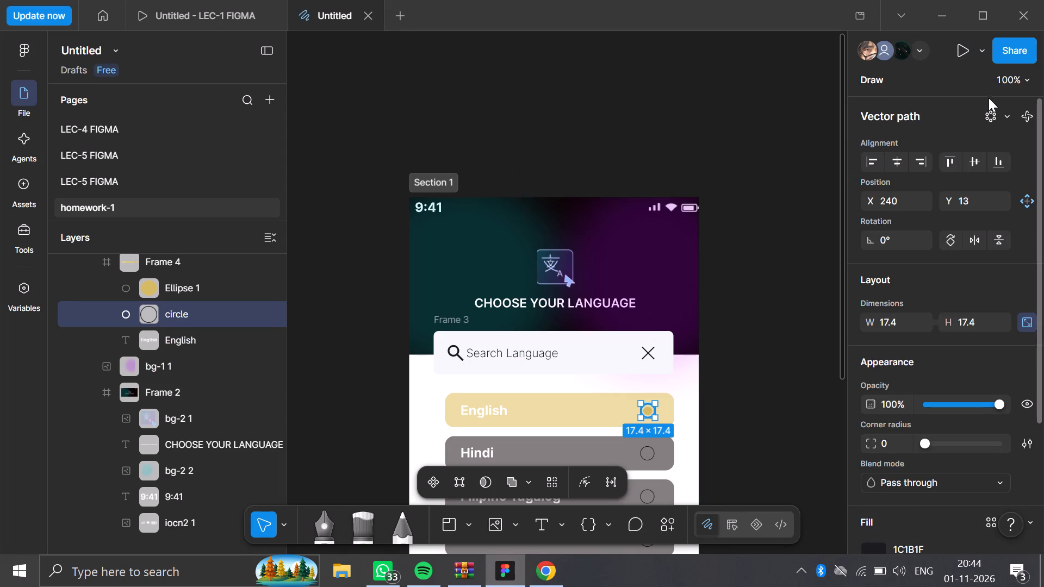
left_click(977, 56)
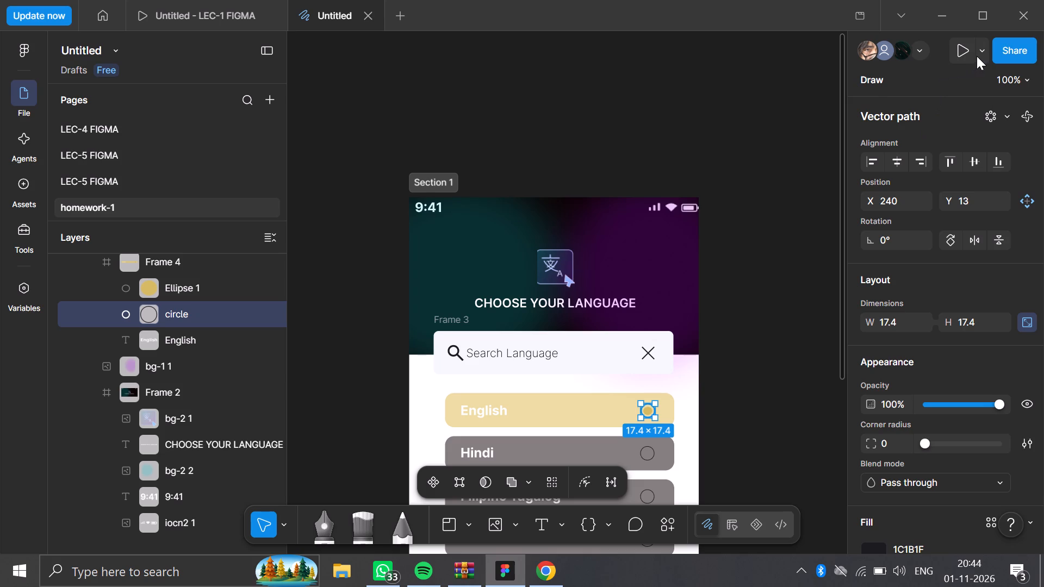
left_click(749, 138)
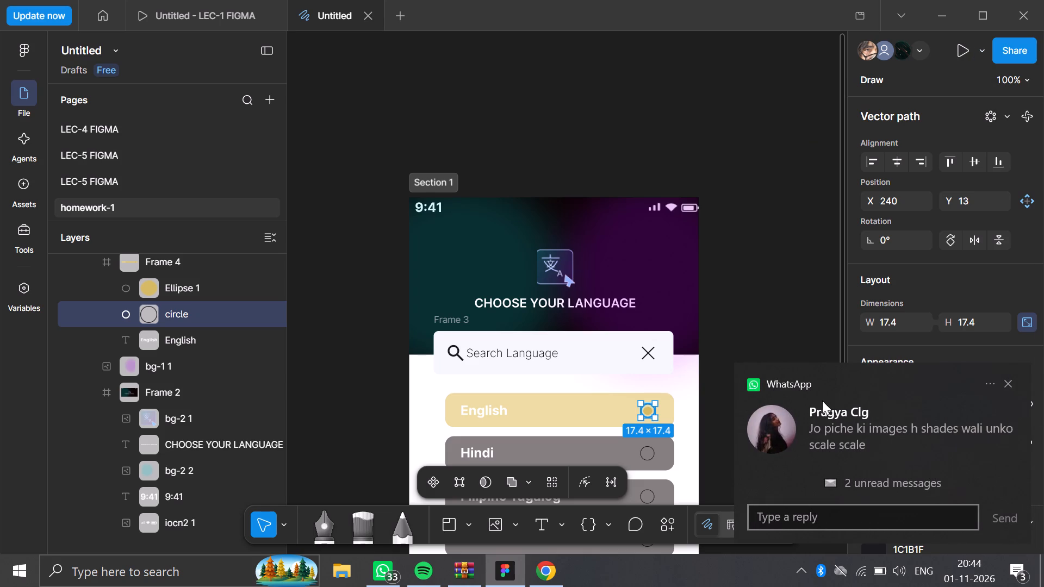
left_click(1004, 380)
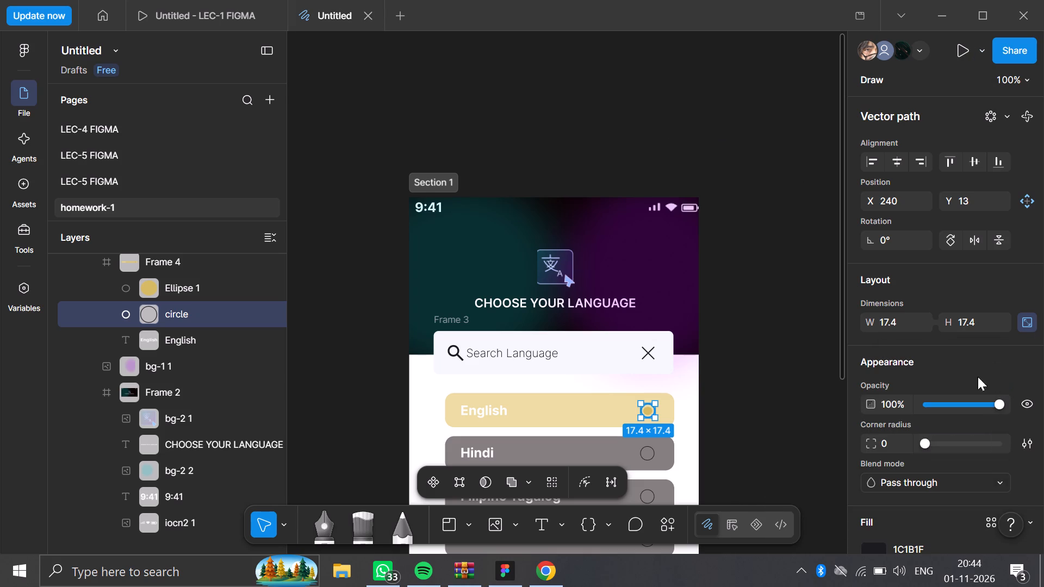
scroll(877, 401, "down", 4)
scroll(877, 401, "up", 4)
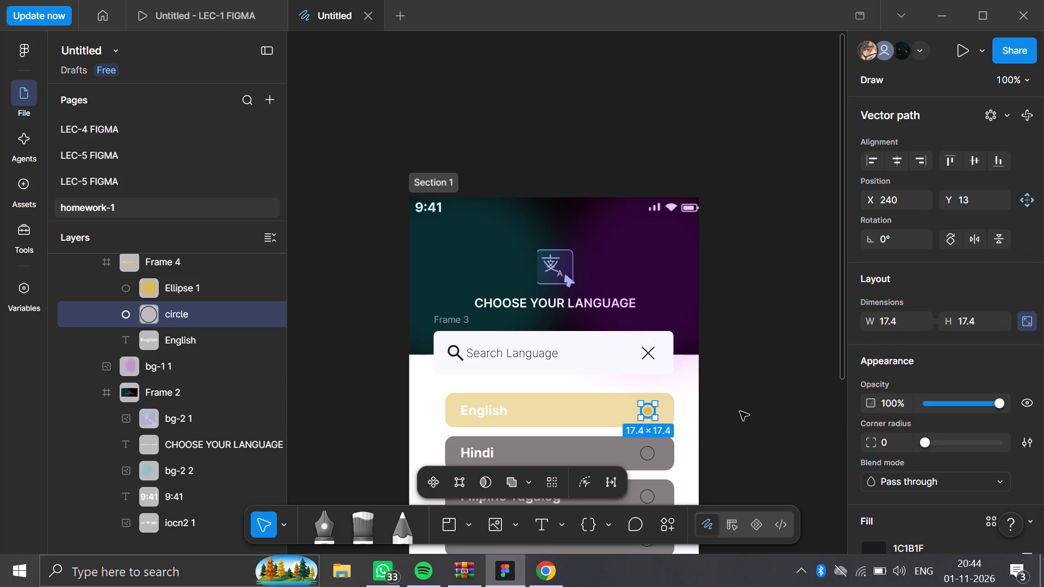
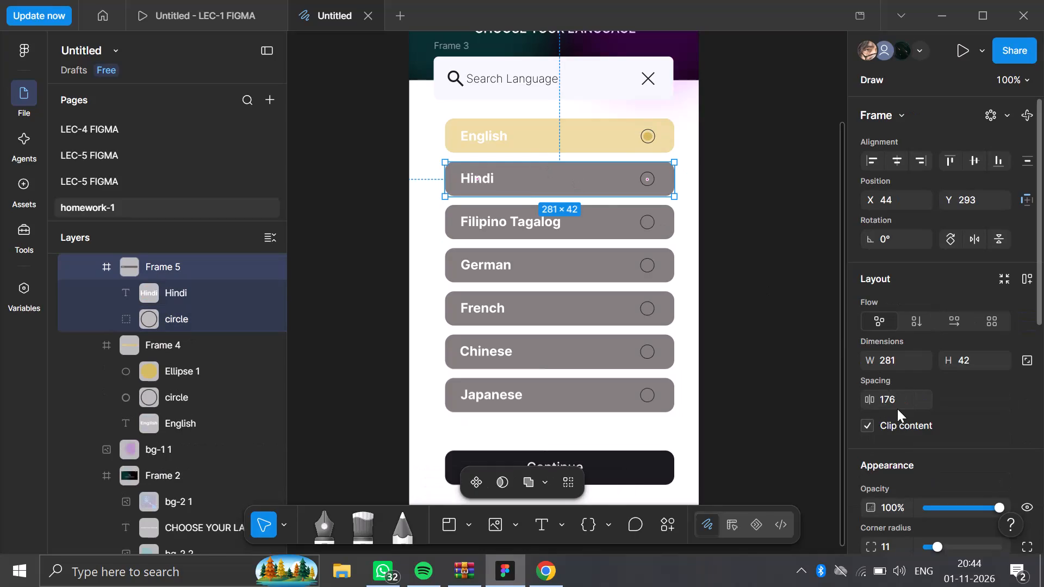
Switch to Chrome to view the shared Figma file with the language selection screen.
scroll(897, 409, "down", 5)
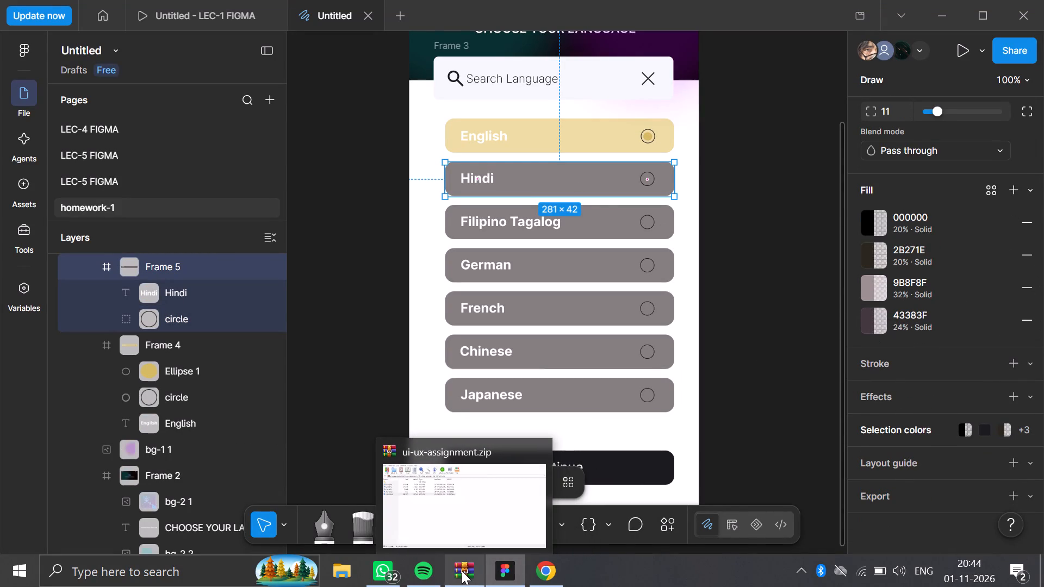
left_click(541, 571)
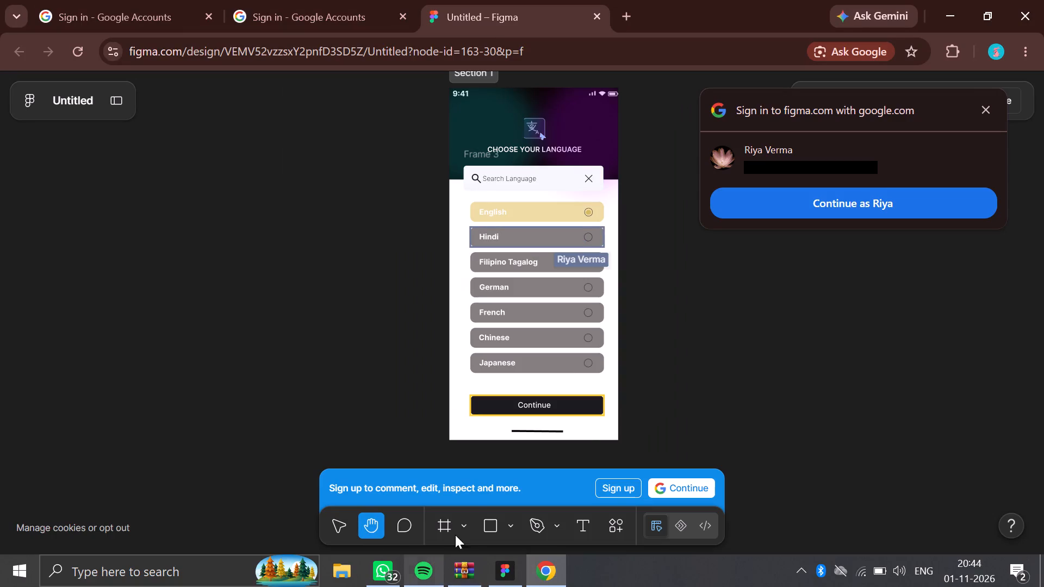
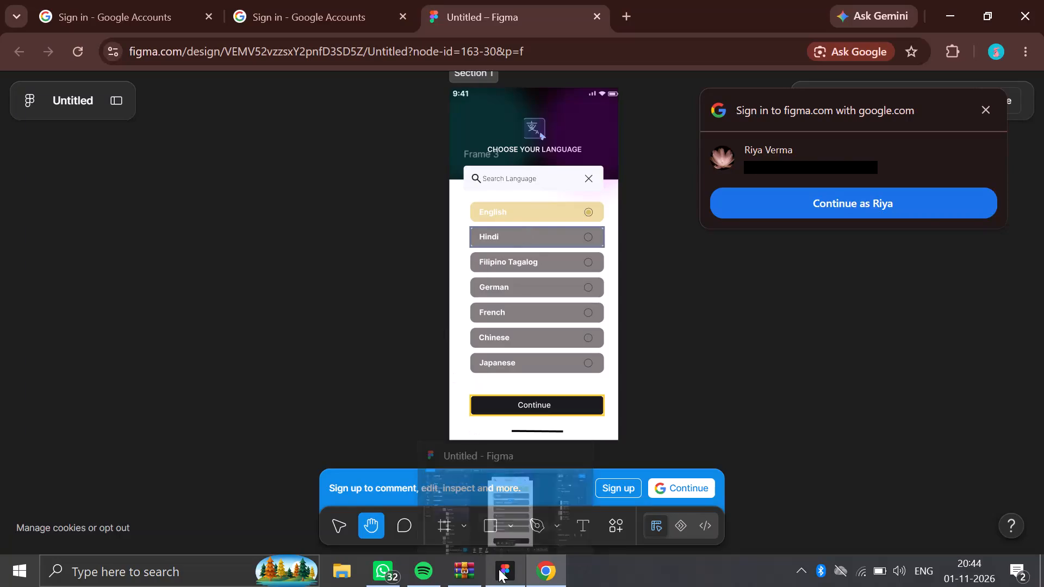
Switch to the Figma desktop app, add a solid black 000000 fill at 100% to the Hindi label and make it Semi Bold.
left_click(507, 539)
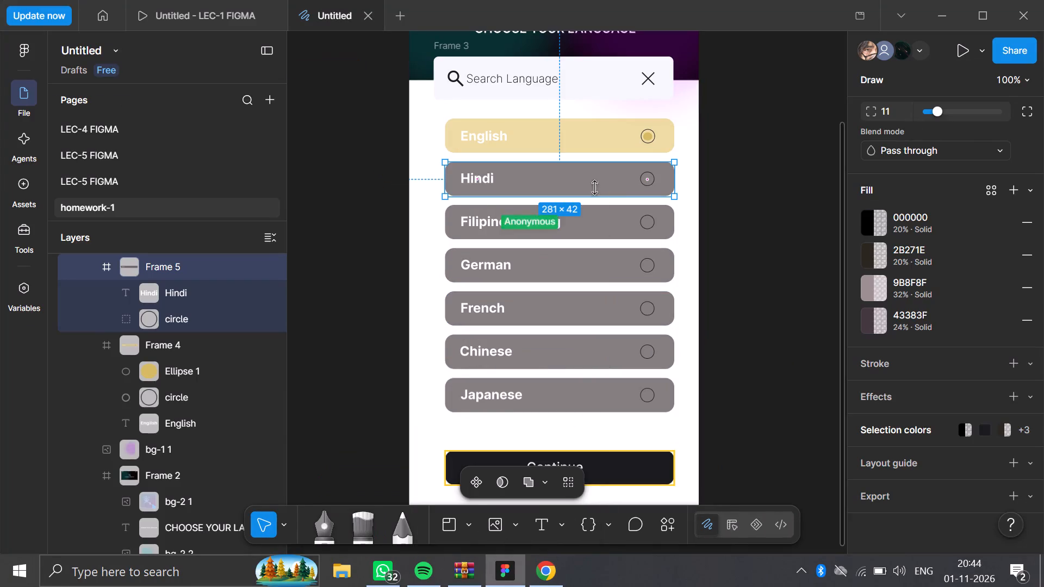
left_click(595, 188)
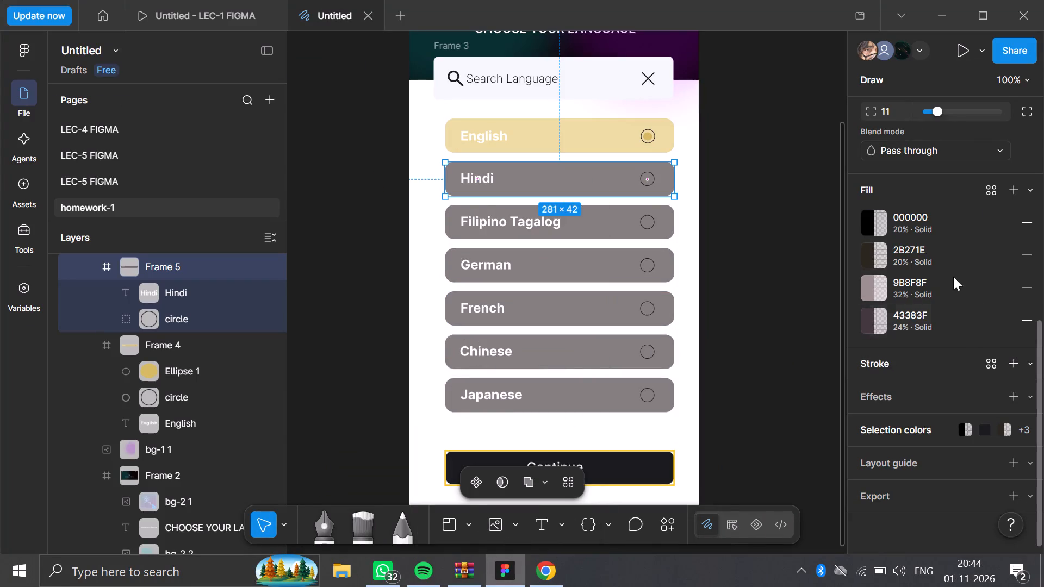
double_click(468, 178)
double_click(468, 178)
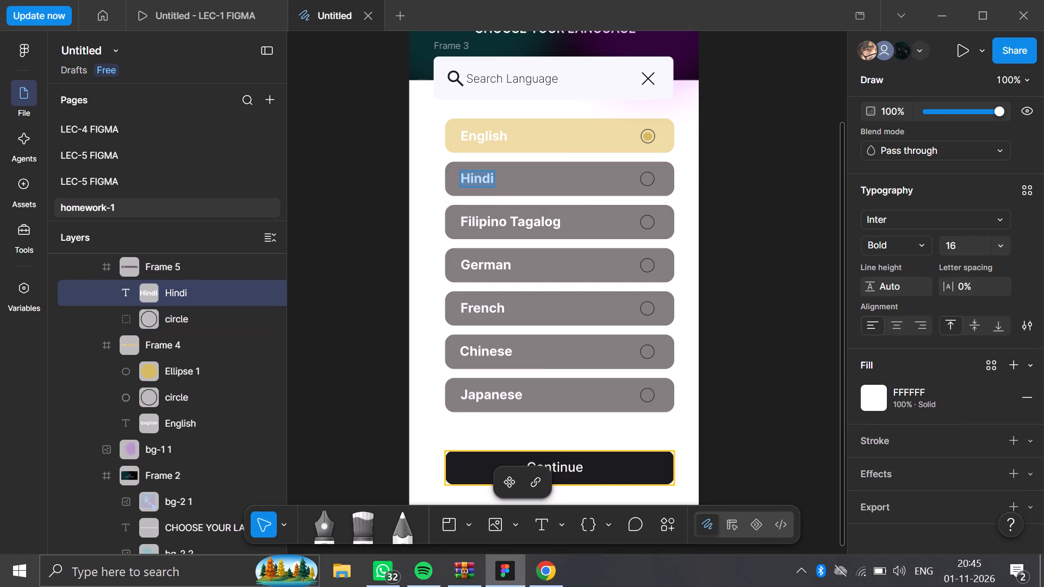
left_click(1018, 361)
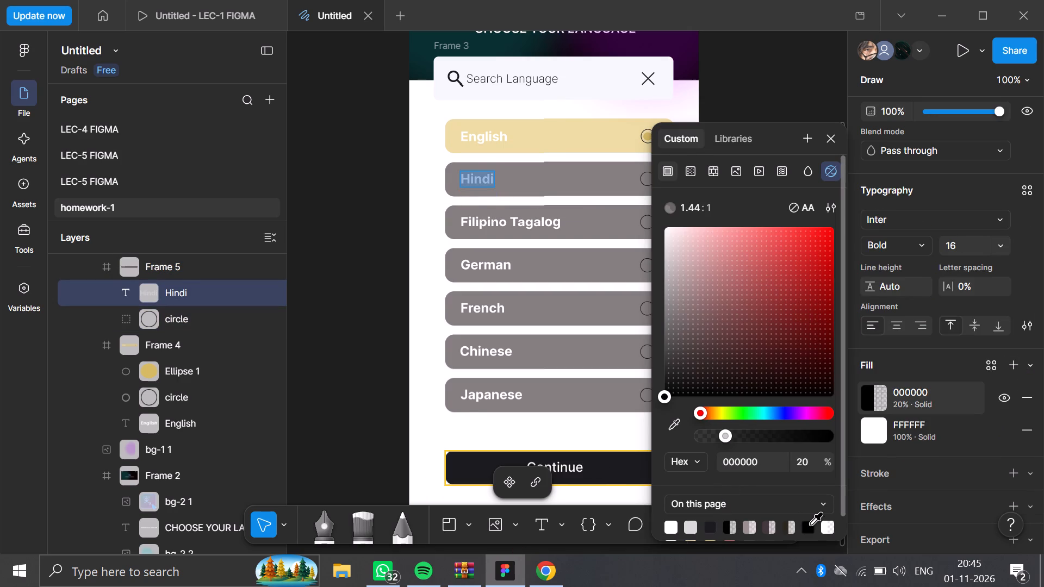
left_click(811, 524)
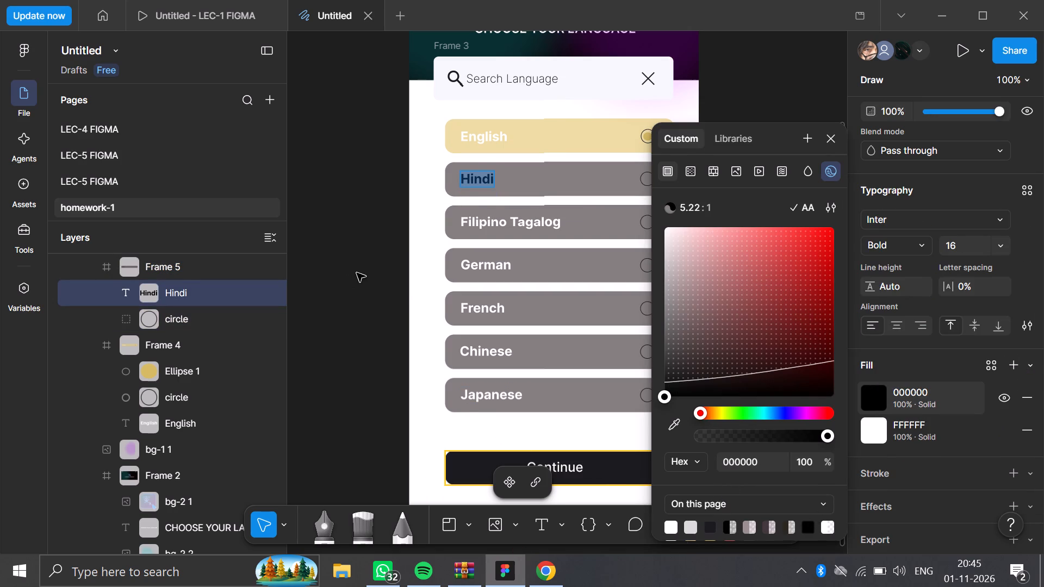
left_click(921, 246)
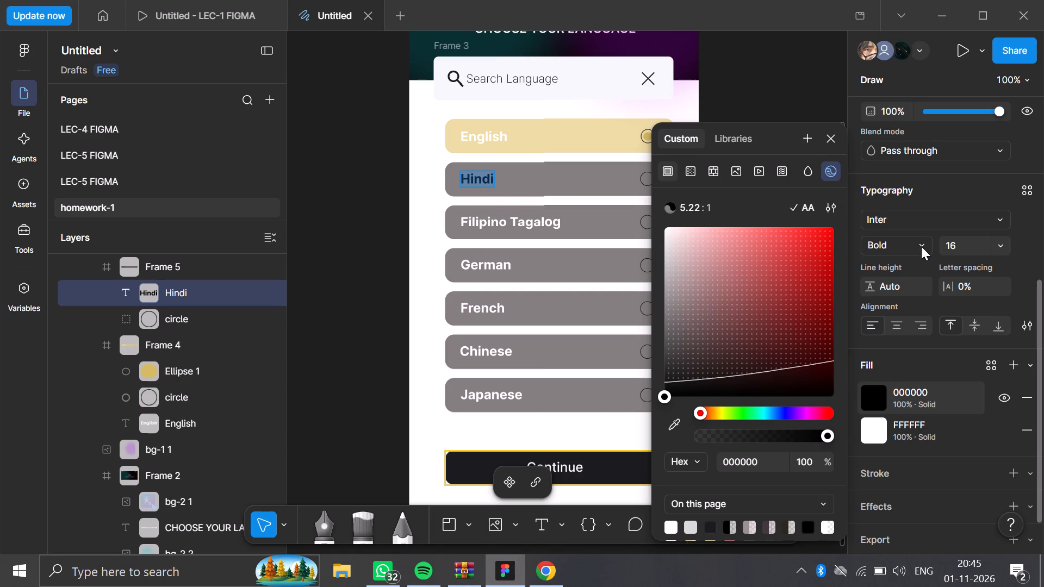
left_click(913, 227)
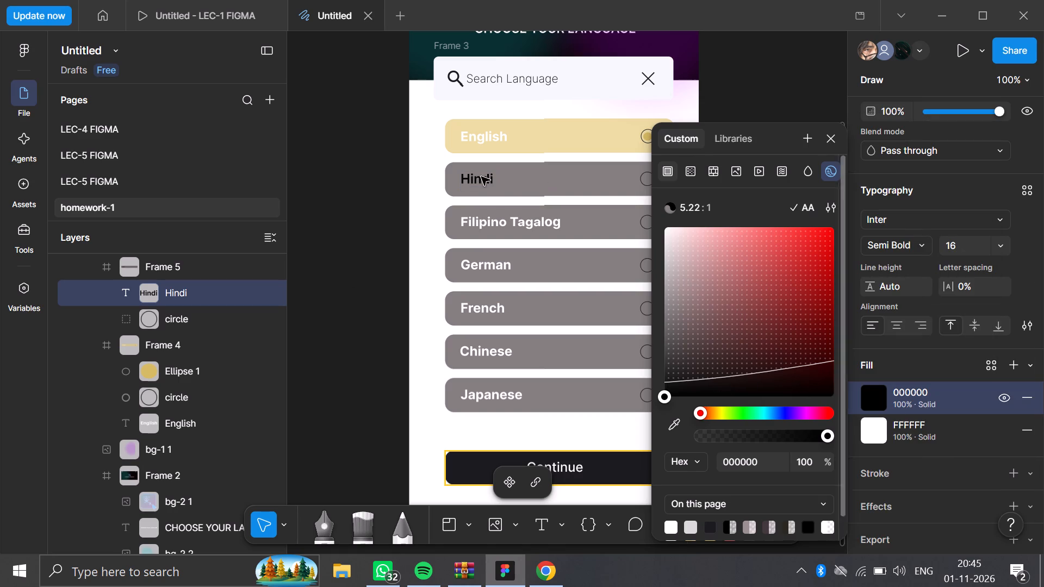
left_click(378, 168)
Add a light grey fill from the page colours to the Hindi row's frame, above its existing fills.
double_click(580, 179)
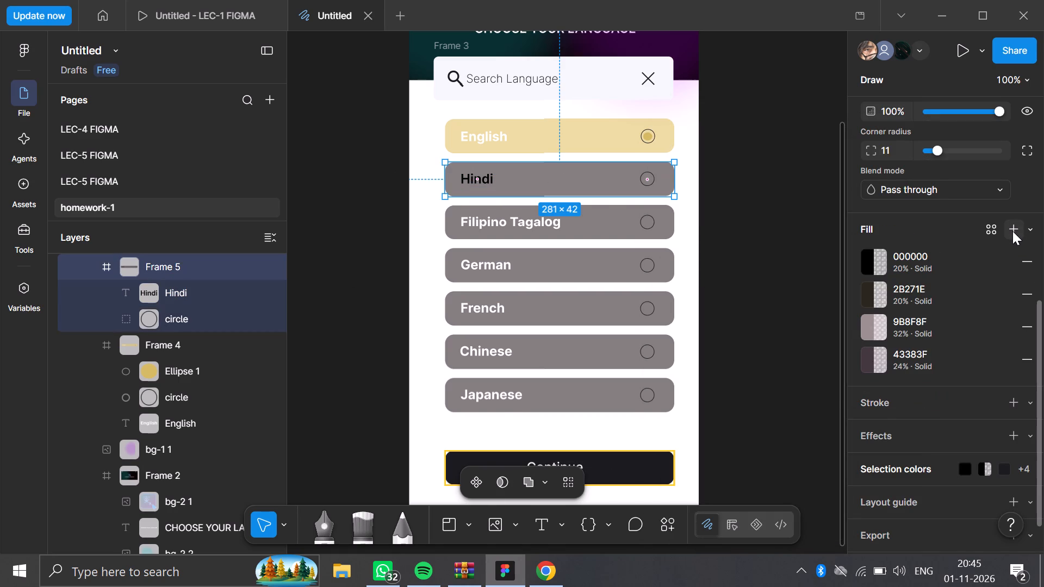
left_click(1012, 231)
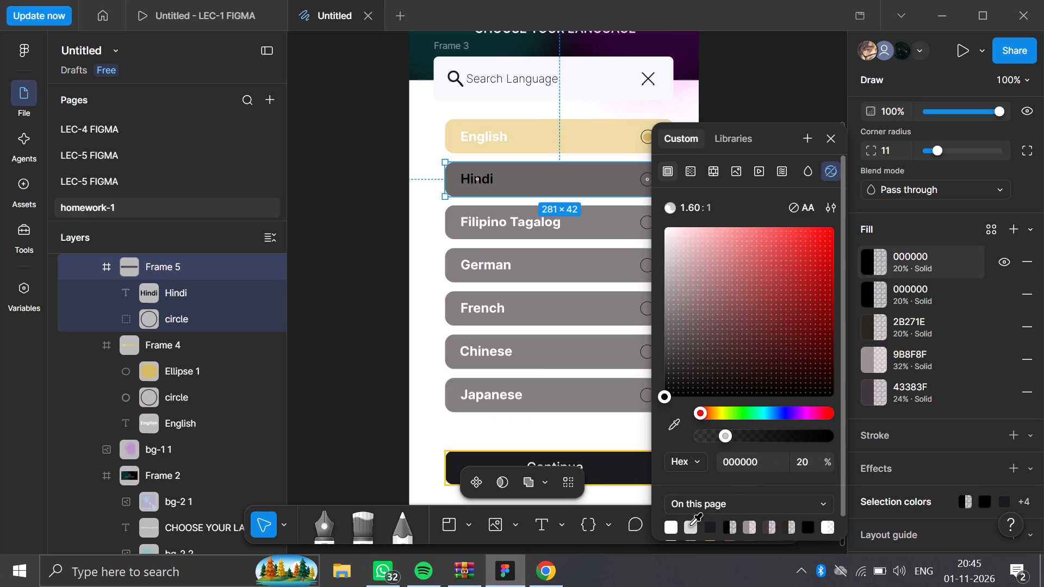
left_click(694, 524)
left_click(293, 324)
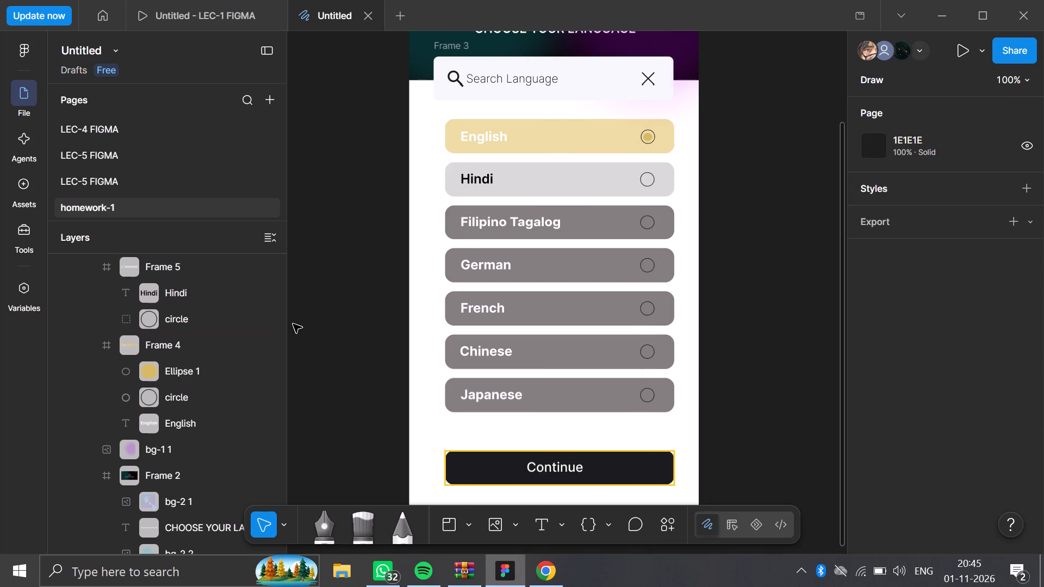
Make the Filipino Tagalog label Semi Bold and add a solid black 000000 fill at 100% to it.
left_click(519, 224)
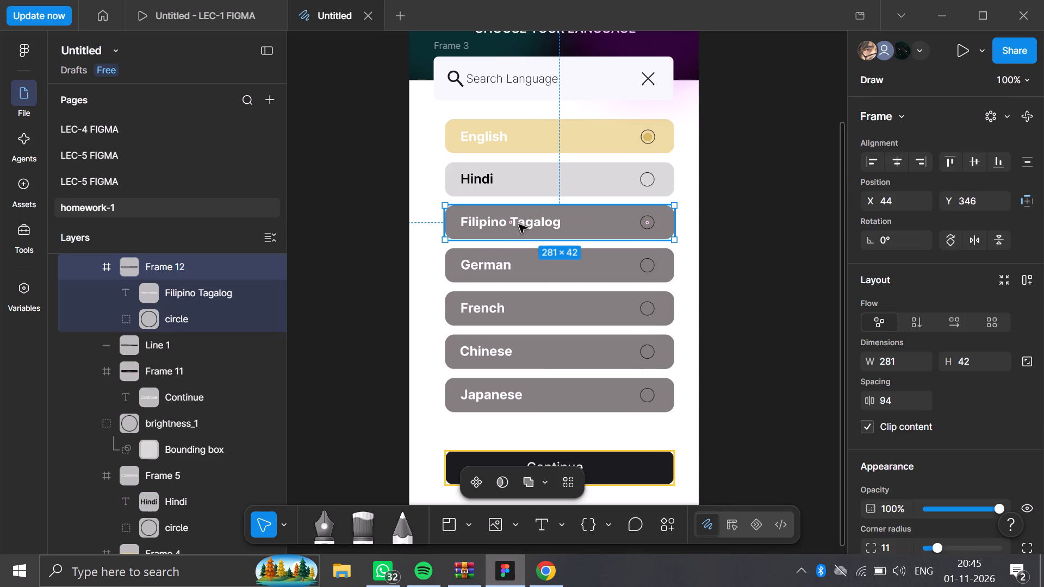
triple_click(519, 224)
double_click(519, 224)
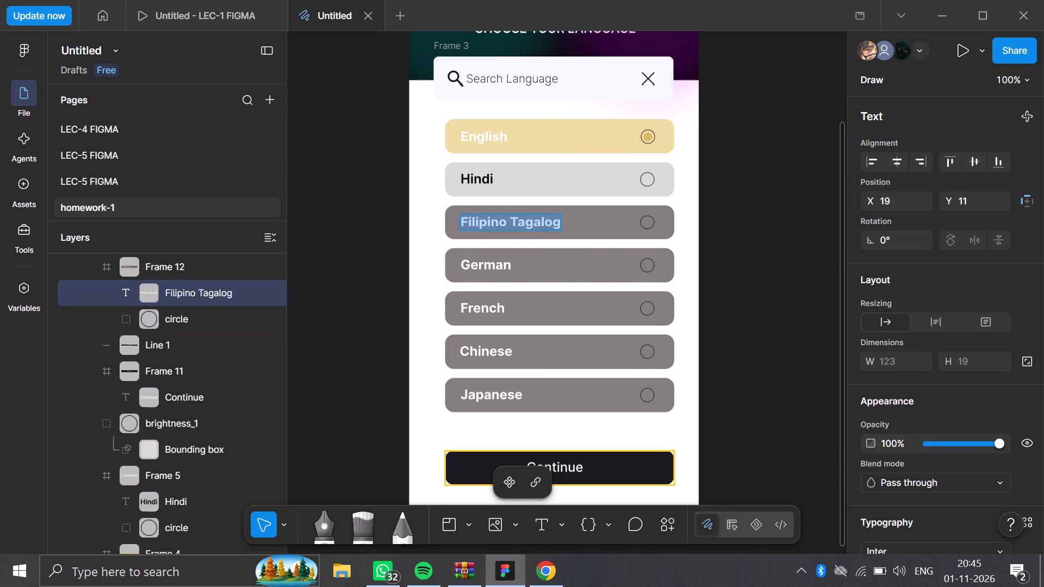
scroll(902, 398, "down", 2)
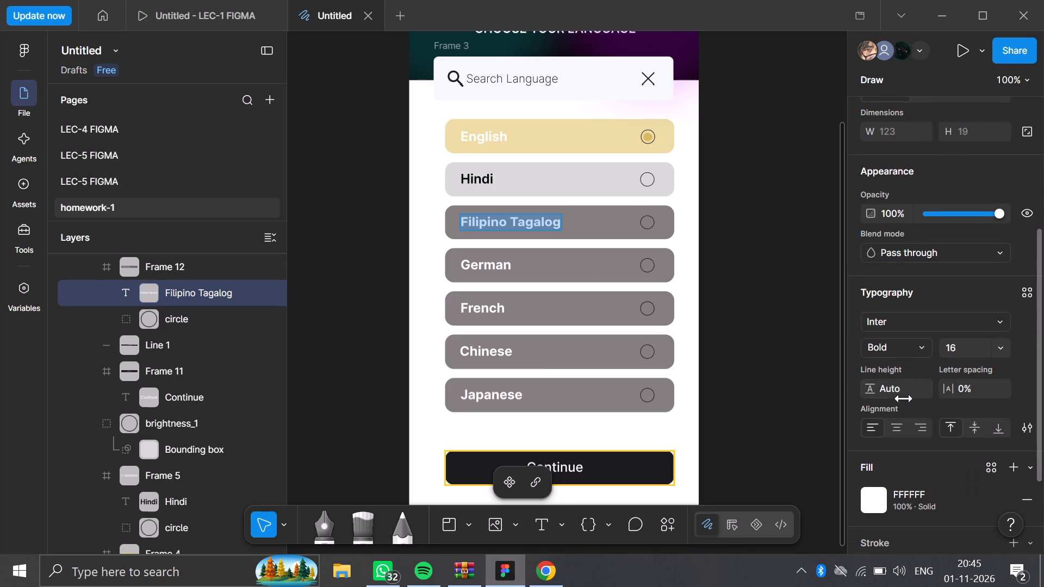
left_click(917, 353)
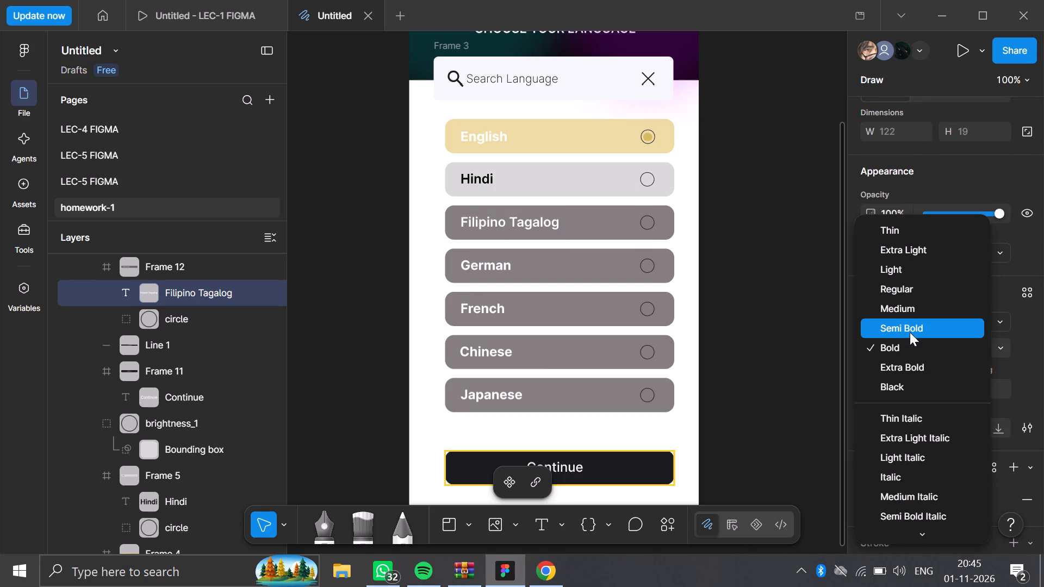
left_click(910, 332)
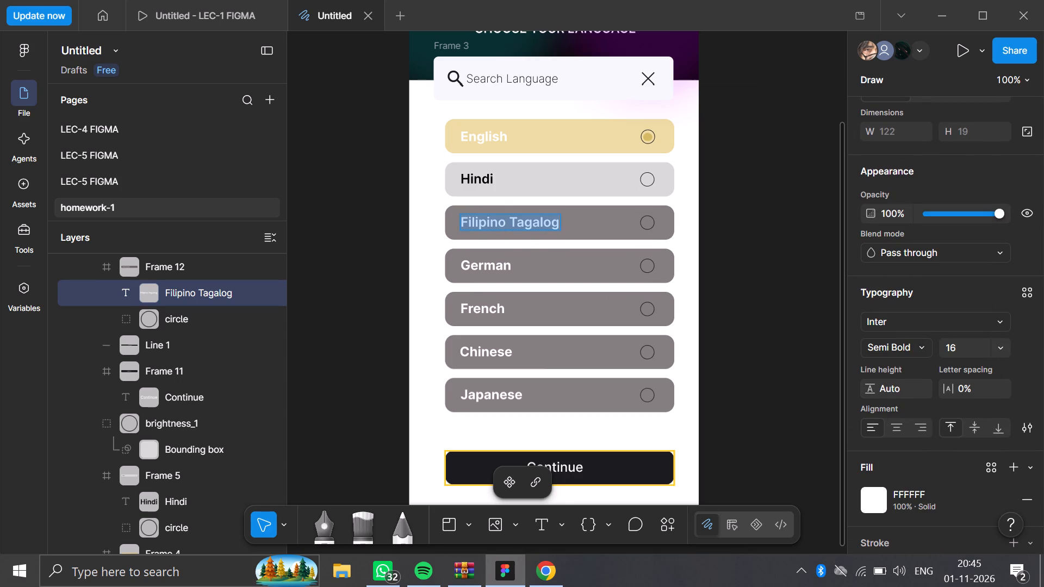
double_click(502, 214)
double_click(502, 214)
left_click(1017, 464)
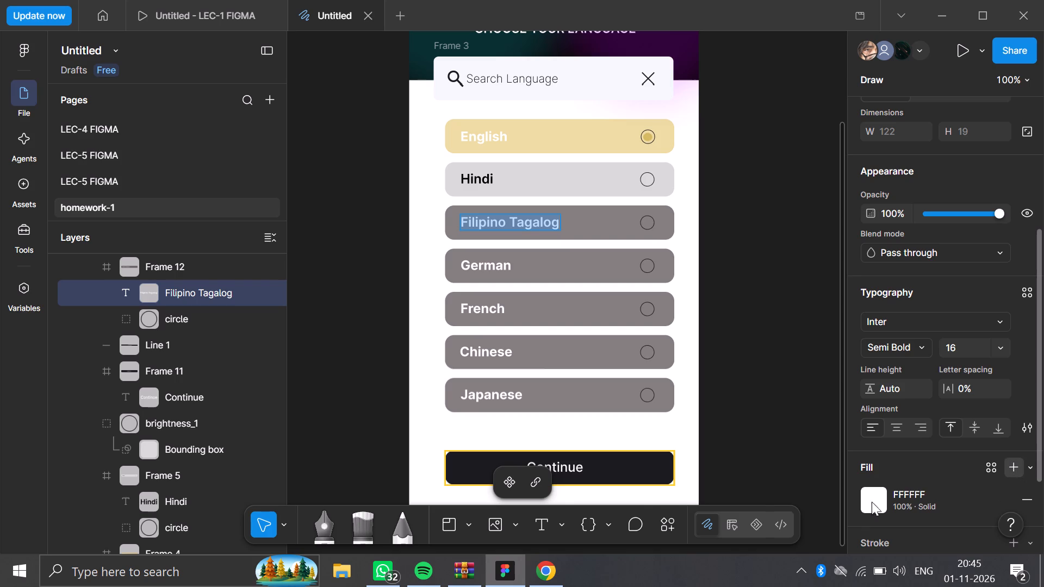
left_click(812, 532)
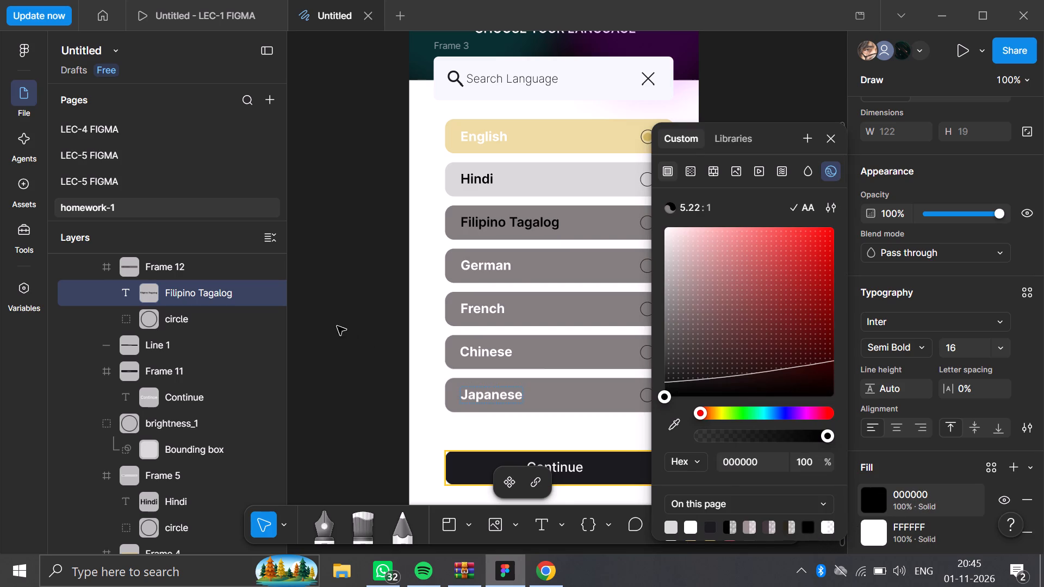
left_click(327, 303)
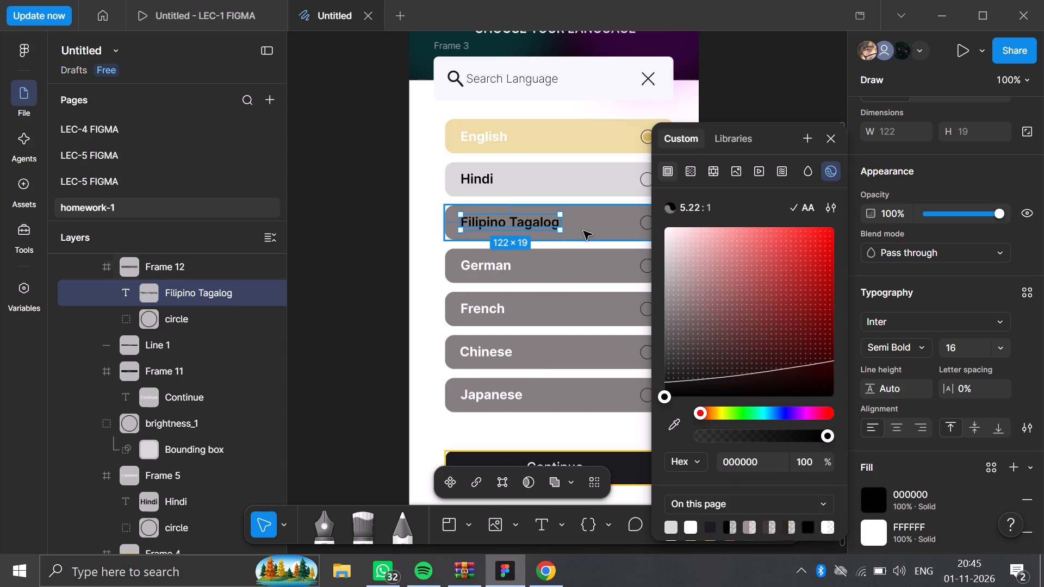
Add a light grey fill from the page colours to the Filipino Tagalog row's frame, matching the Hindi row.
double_click(586, 228)
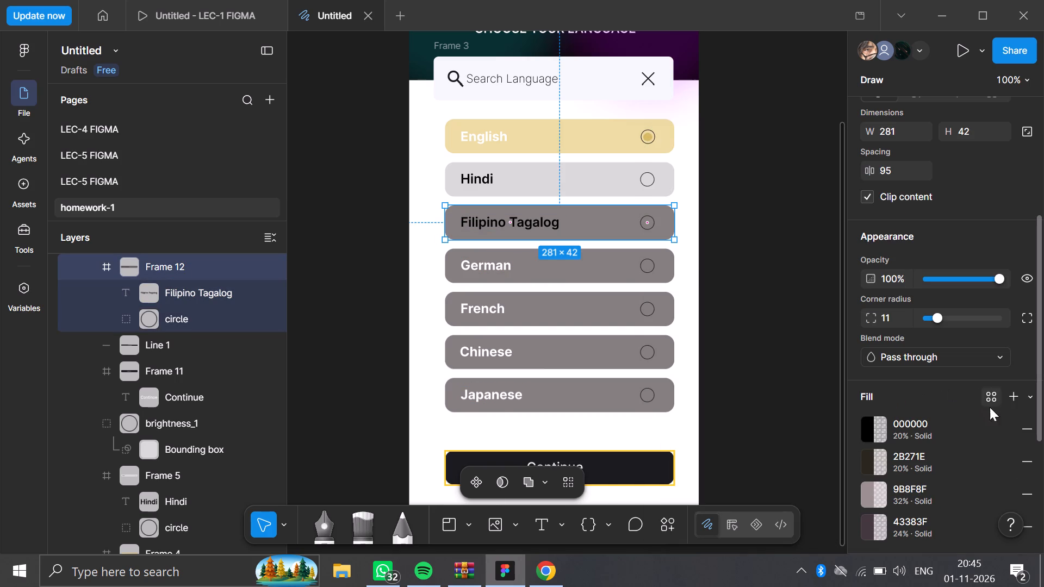
left_click(1009, 396)
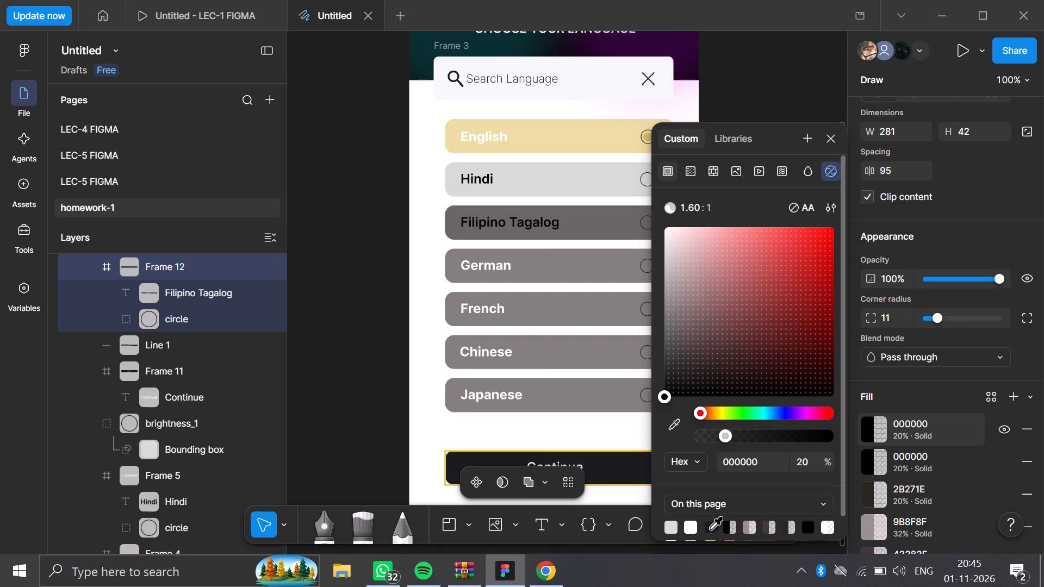
left_click(695, 527)
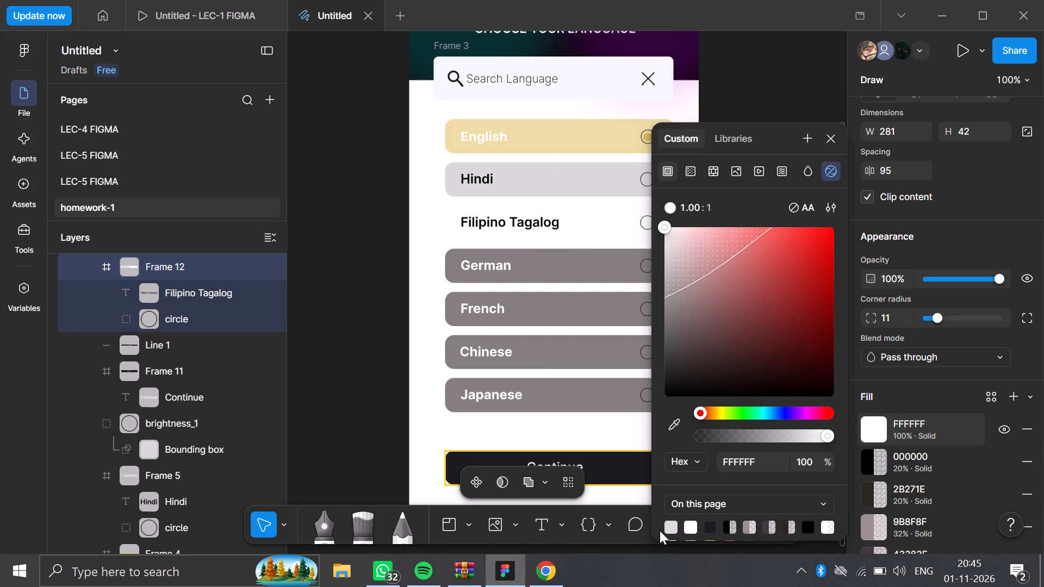
left_click(667, 530)
left_click(368, 403)
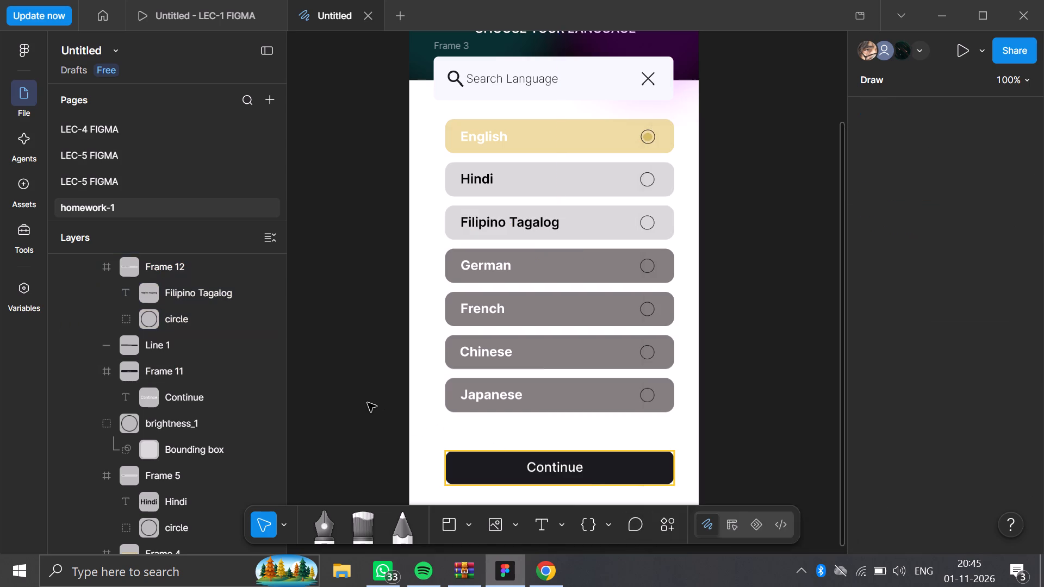
key("Return")
Make the German label Semi Bold and replace its white fill with solid black 000000 at 100%.
scroll(368, 403, "down", 1)
scroll(455, 331, "up", 1)
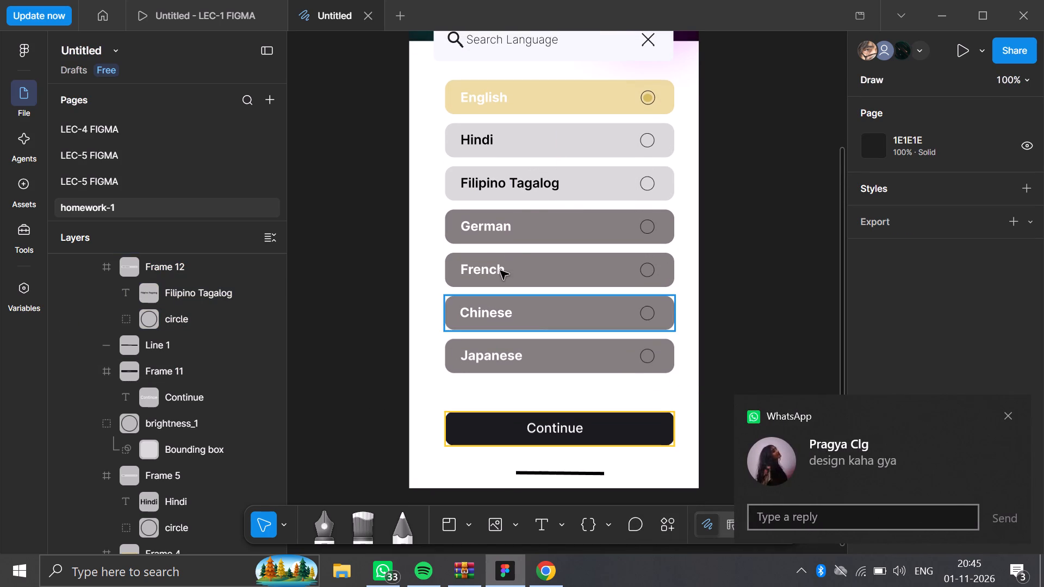
double_click(481, 227)
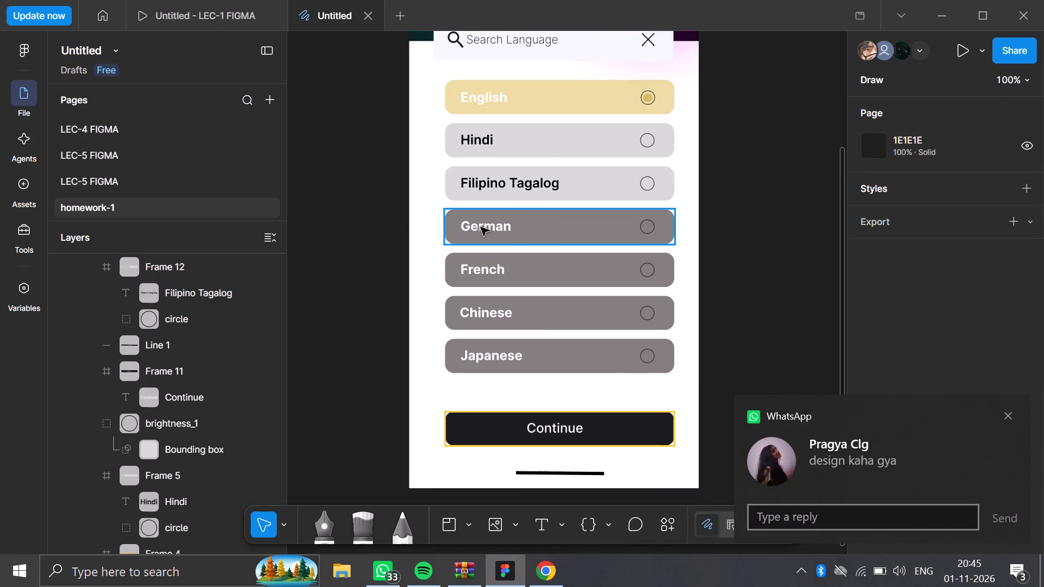
left_click(481, 227)
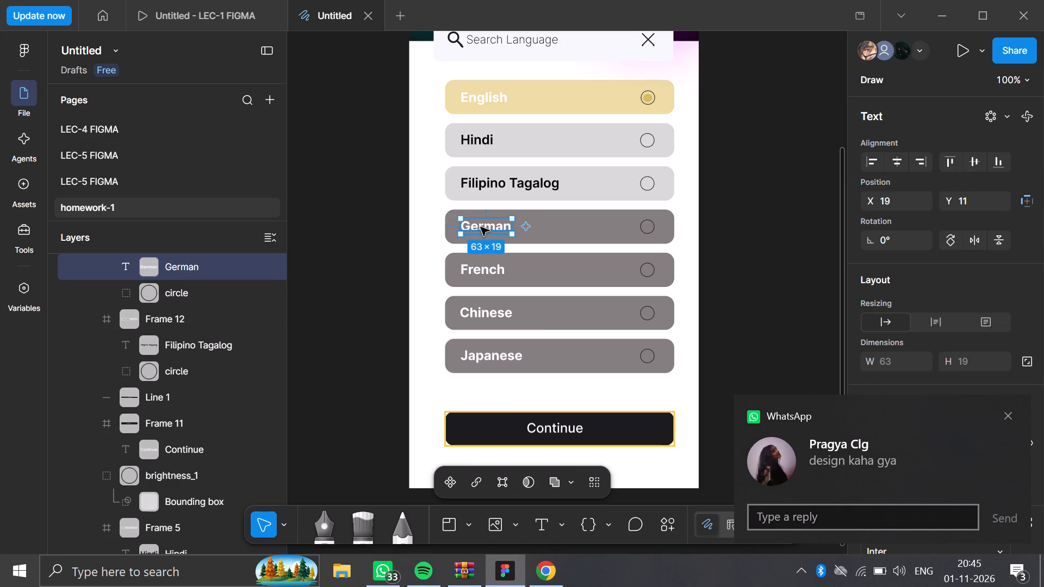
double_click(481, 227)
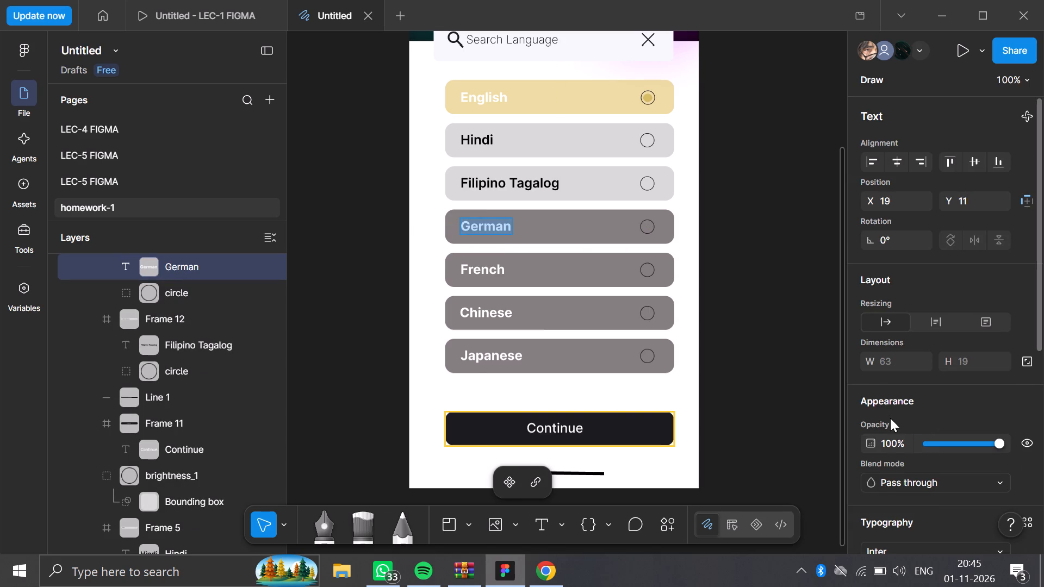
scroll(890, 418, "down", 3)
left_click(920, 385)
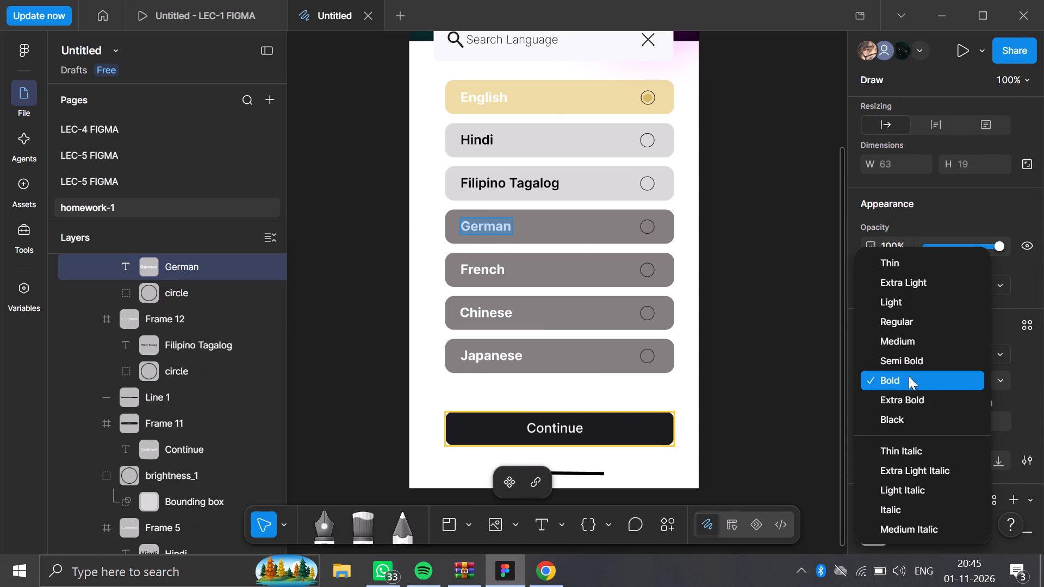
left_click(901, 362)
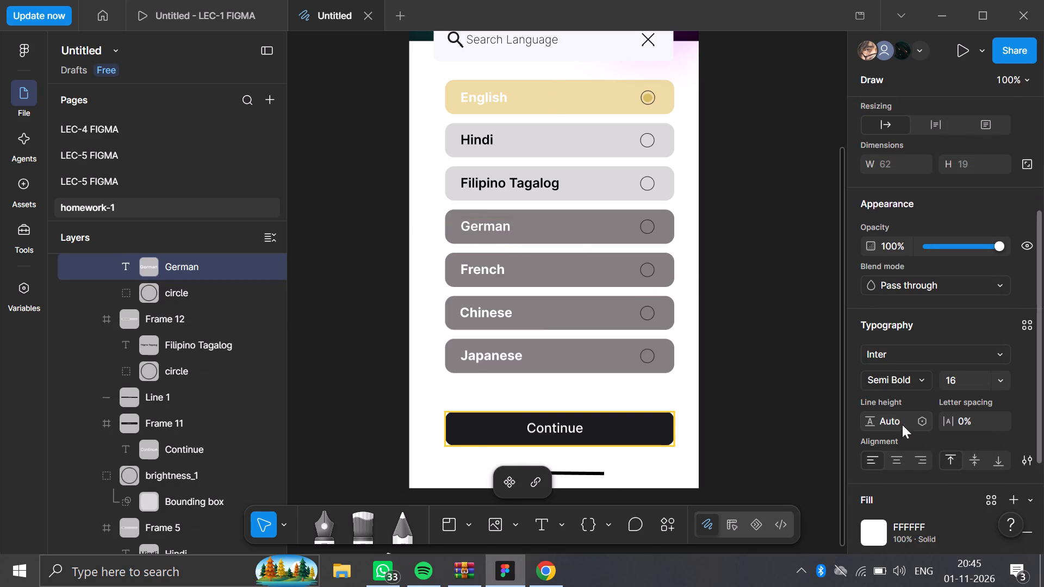
scroll(965, 458, "down", 1)
left_click(1018, 461)
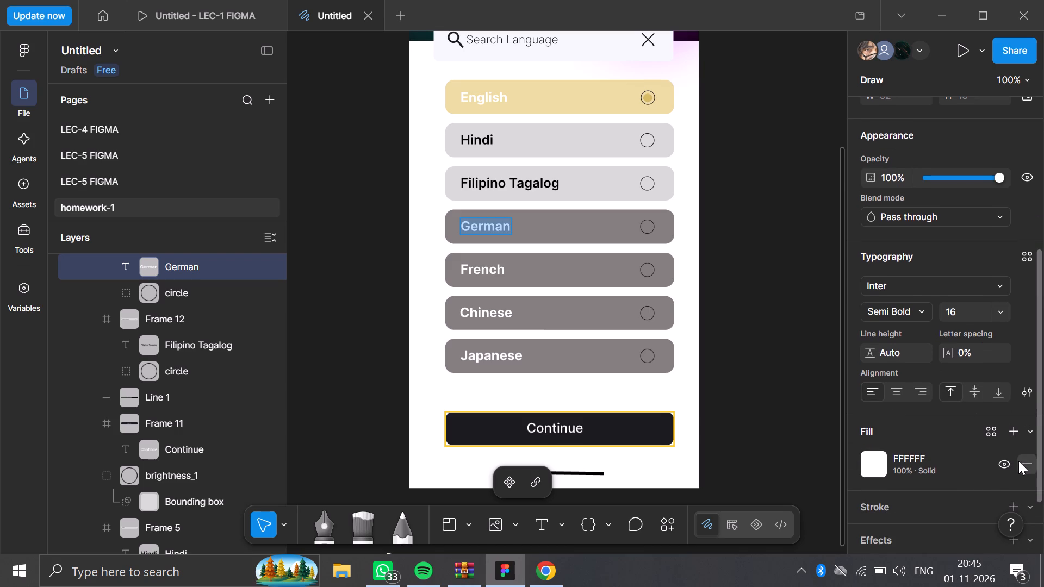
left_click(1011, 438)
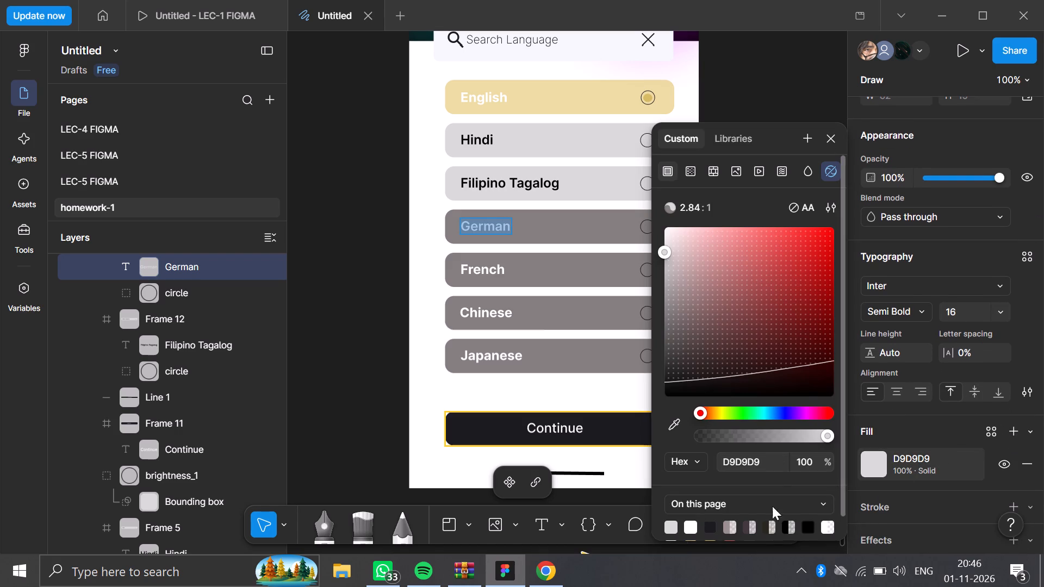
left_click(809, 524)
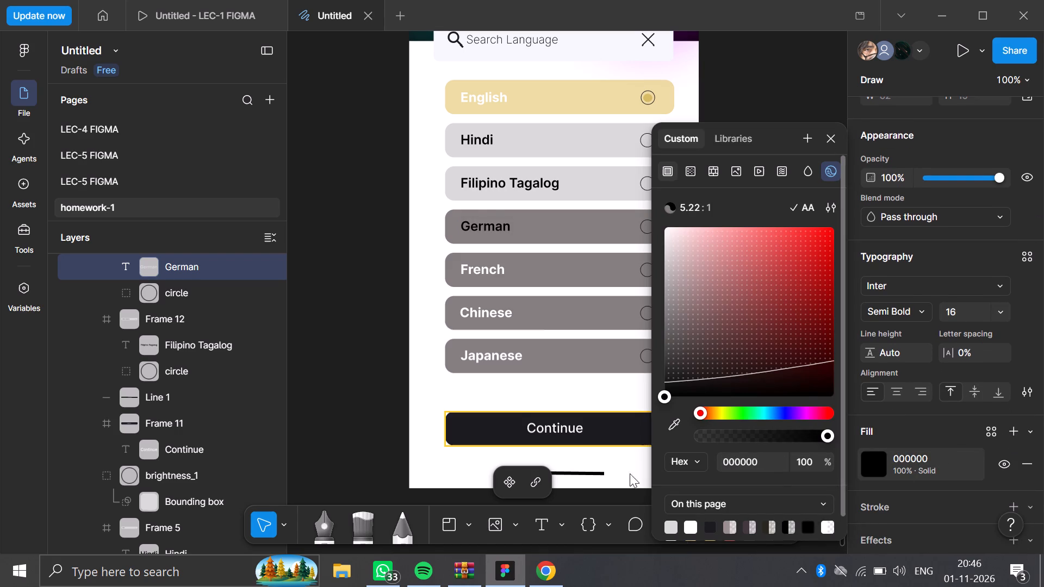
left_click(343, 347)
Add a light grey fill from the page colours to the German row's frame, matching the rows above.
triple_click(548, 218)
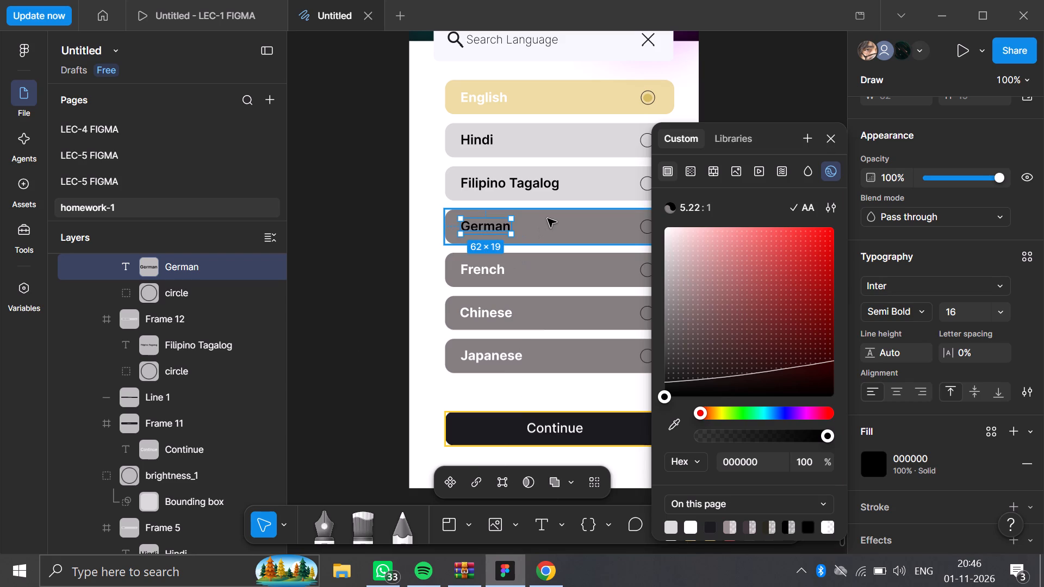
left_click(1014, 360)
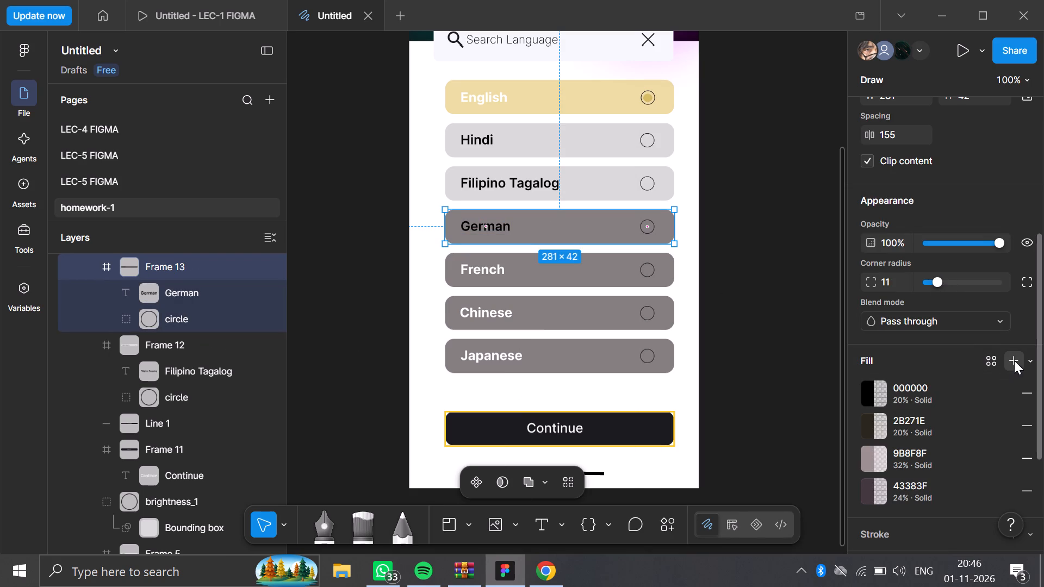
left_click(674, 528)
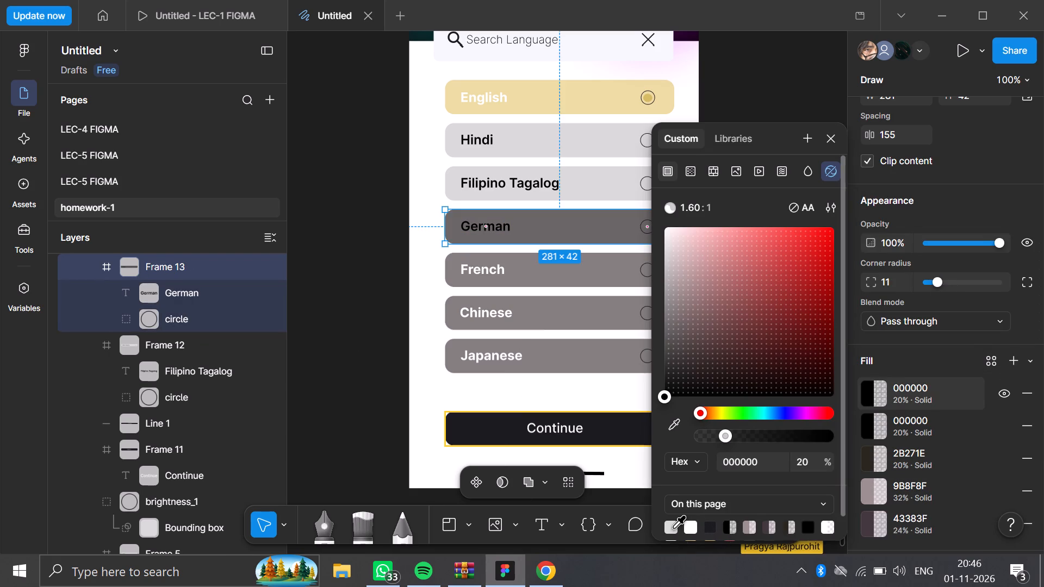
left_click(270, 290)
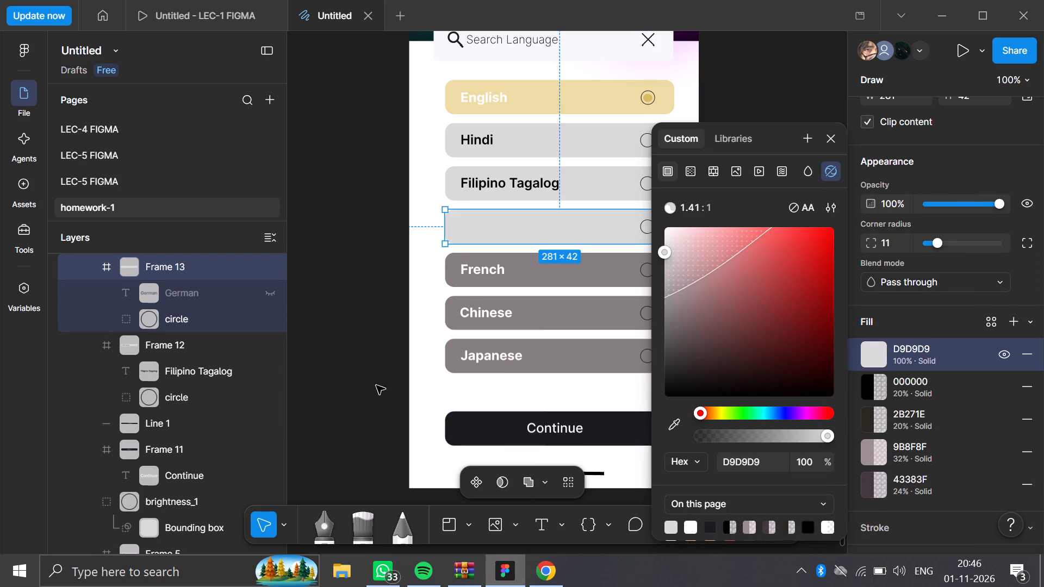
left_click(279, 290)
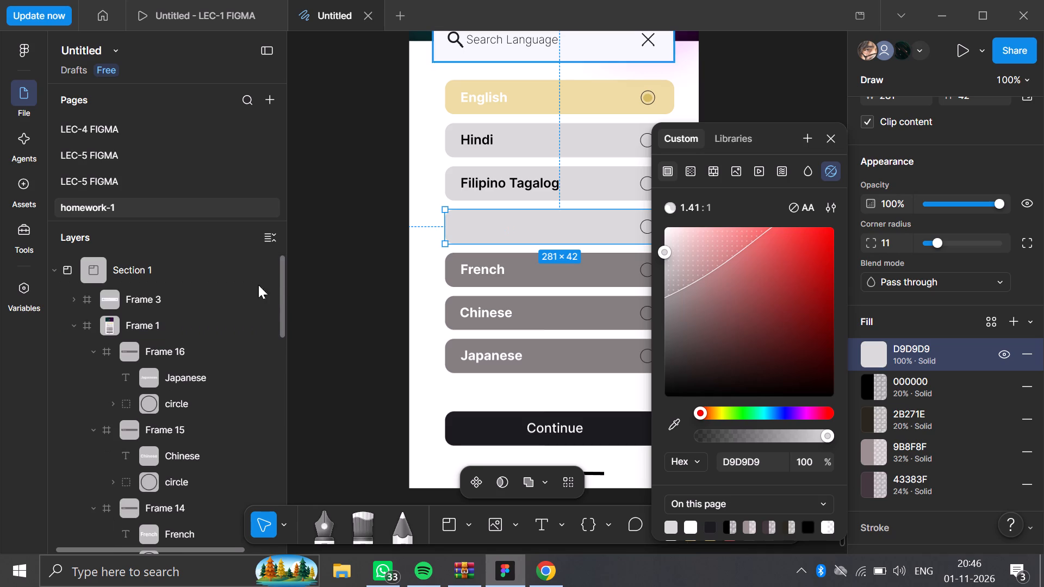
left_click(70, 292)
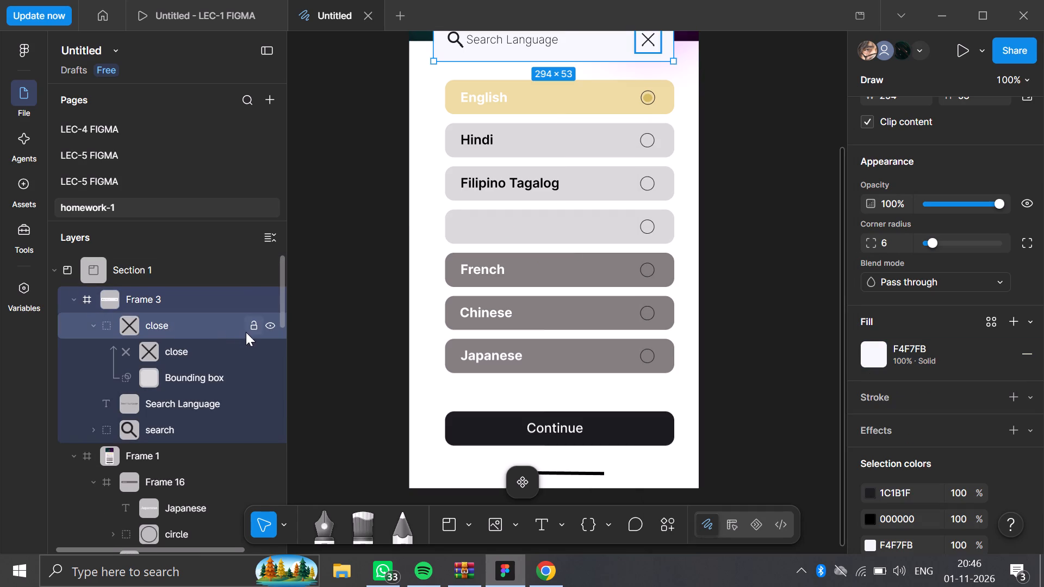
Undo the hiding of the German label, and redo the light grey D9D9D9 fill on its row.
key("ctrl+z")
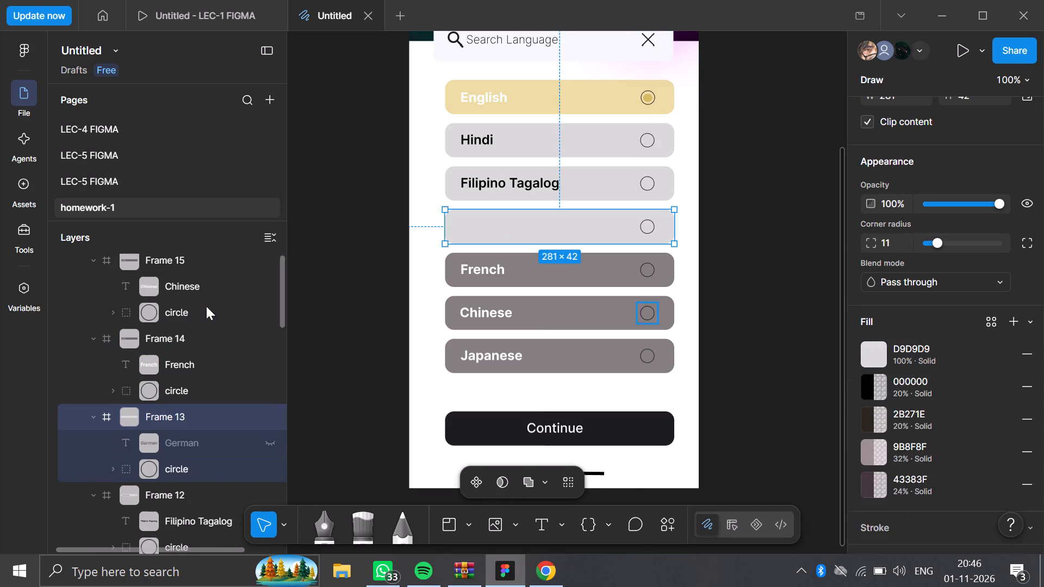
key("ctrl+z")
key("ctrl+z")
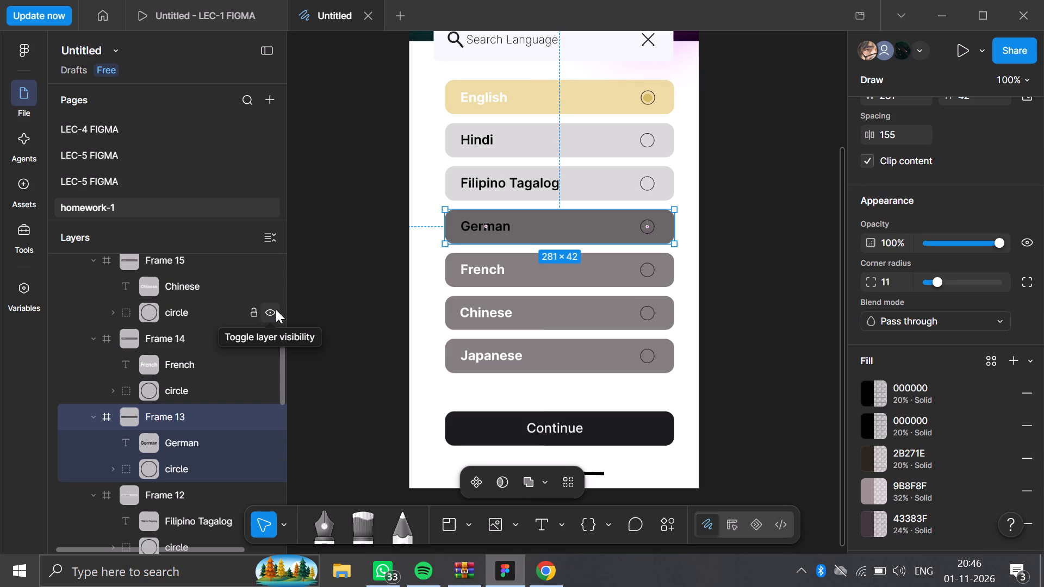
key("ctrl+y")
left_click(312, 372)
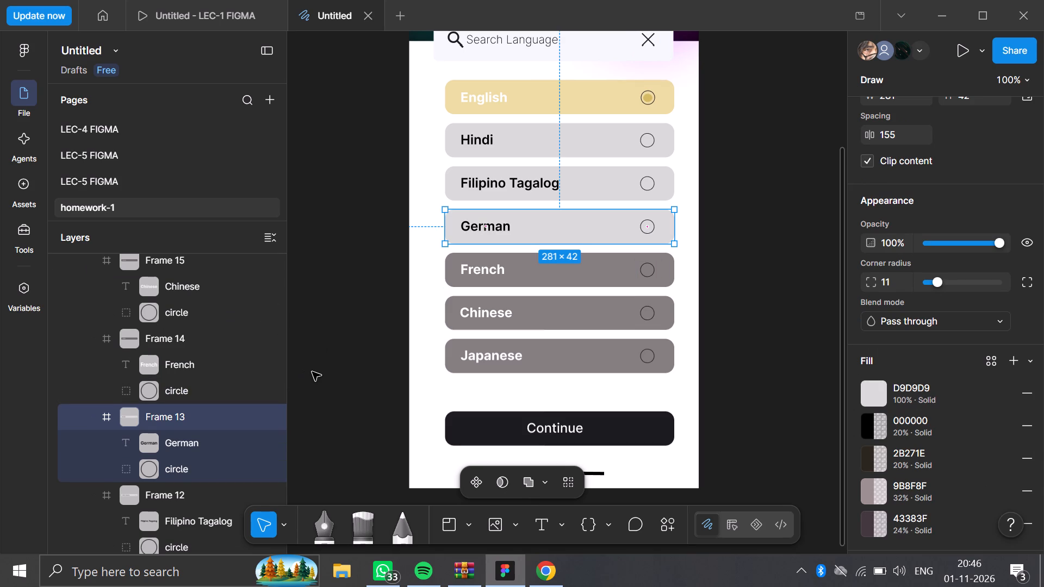
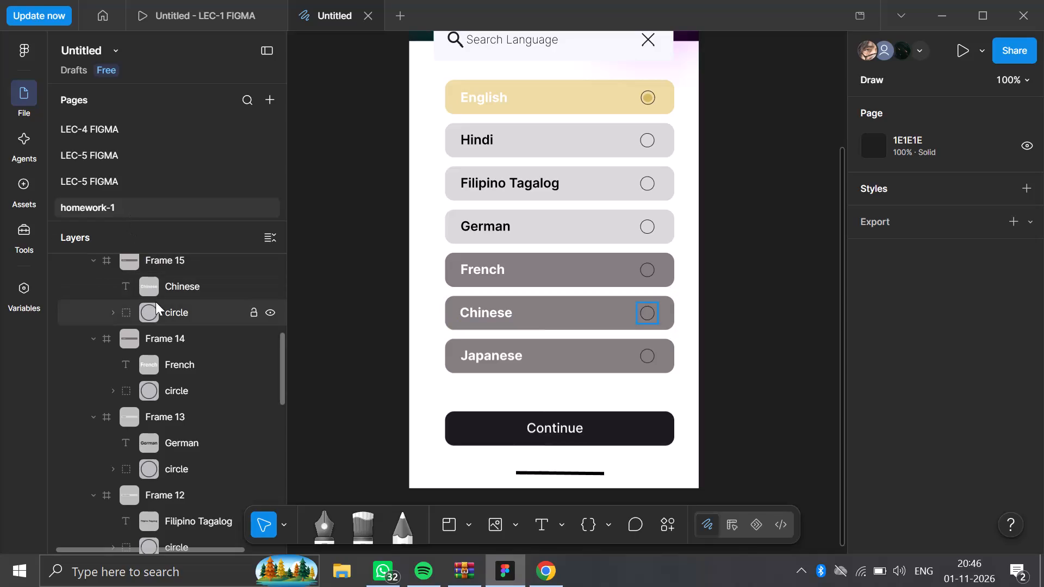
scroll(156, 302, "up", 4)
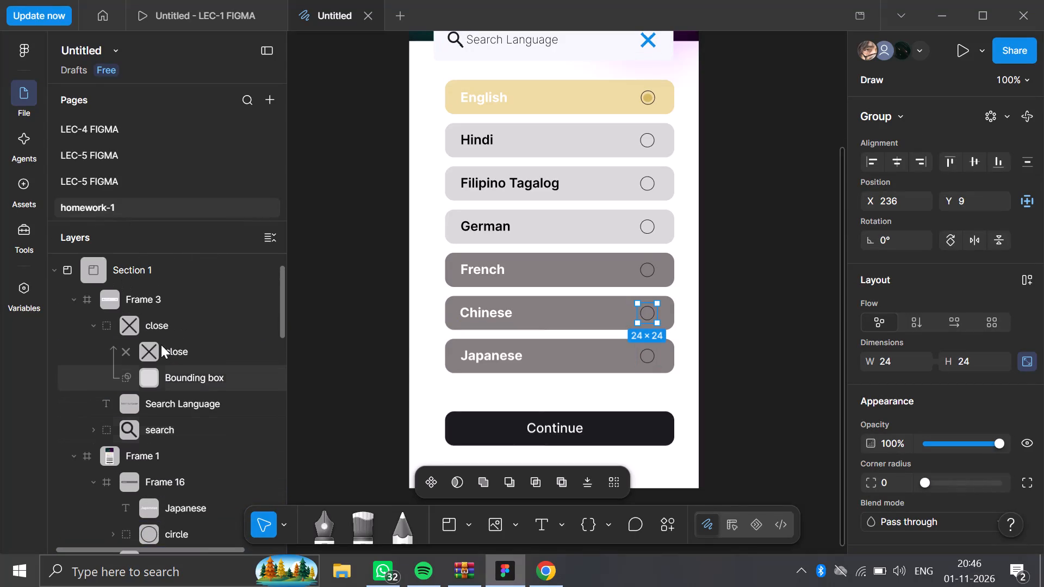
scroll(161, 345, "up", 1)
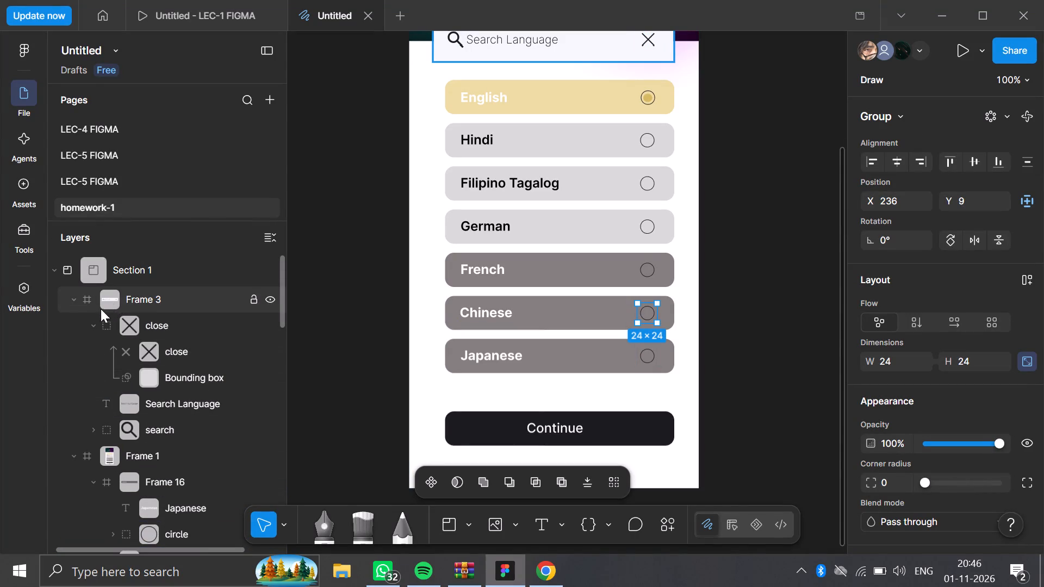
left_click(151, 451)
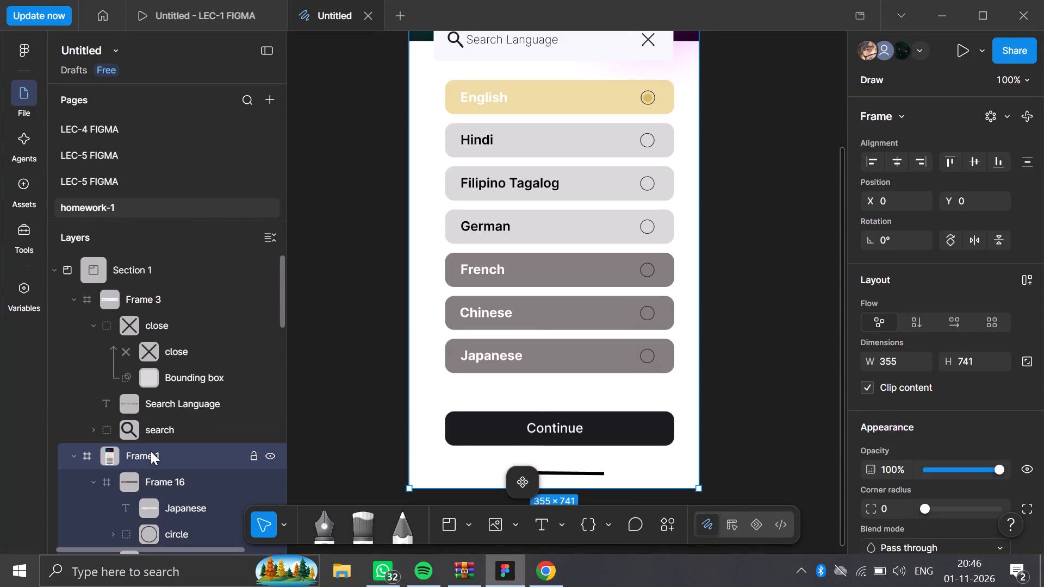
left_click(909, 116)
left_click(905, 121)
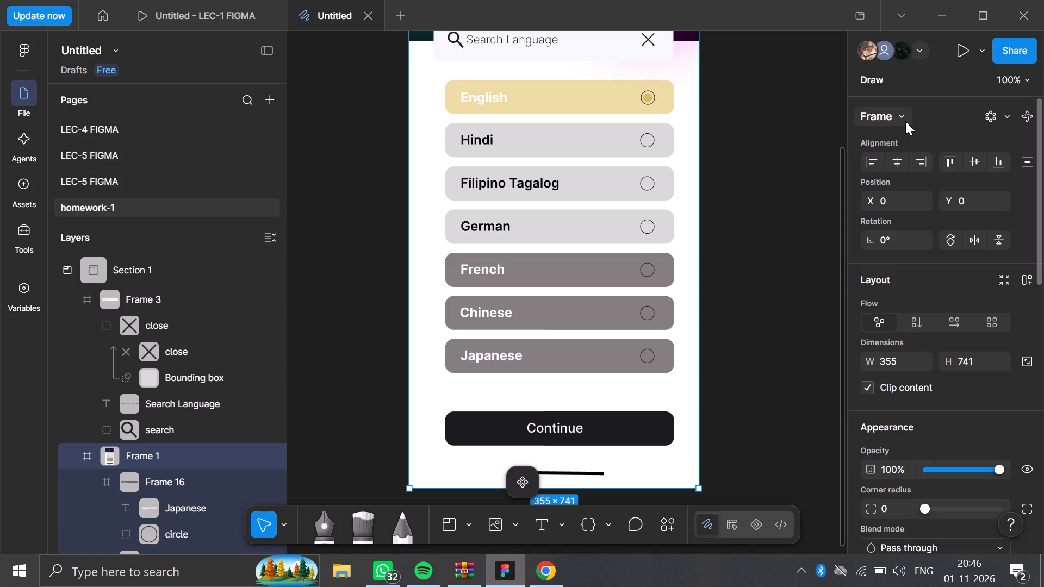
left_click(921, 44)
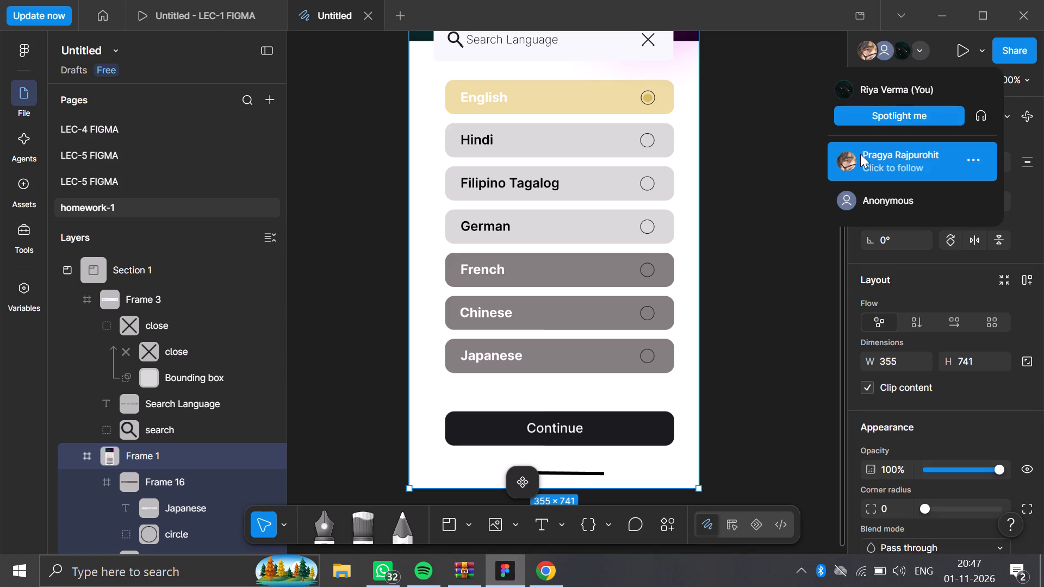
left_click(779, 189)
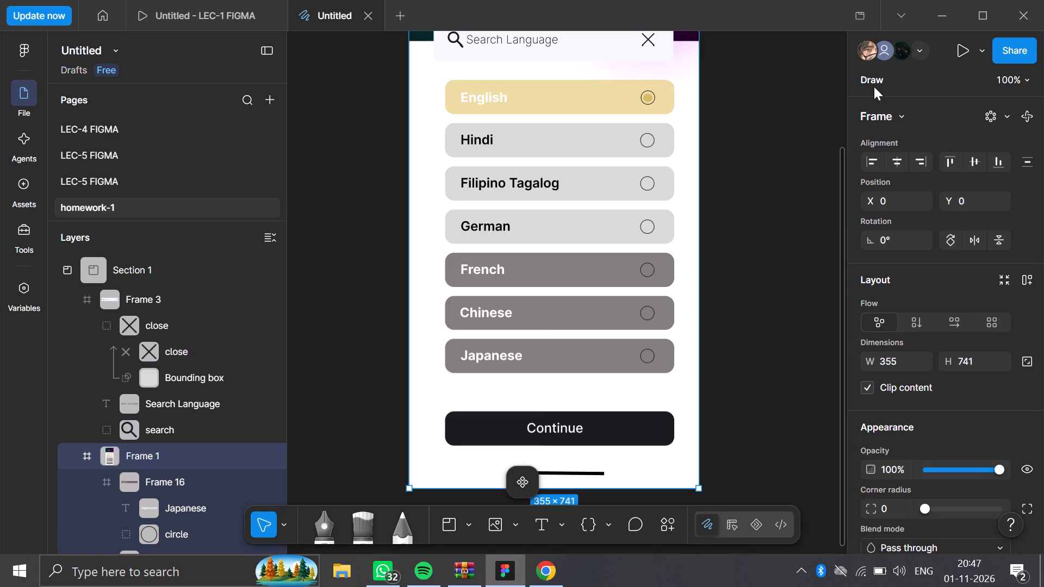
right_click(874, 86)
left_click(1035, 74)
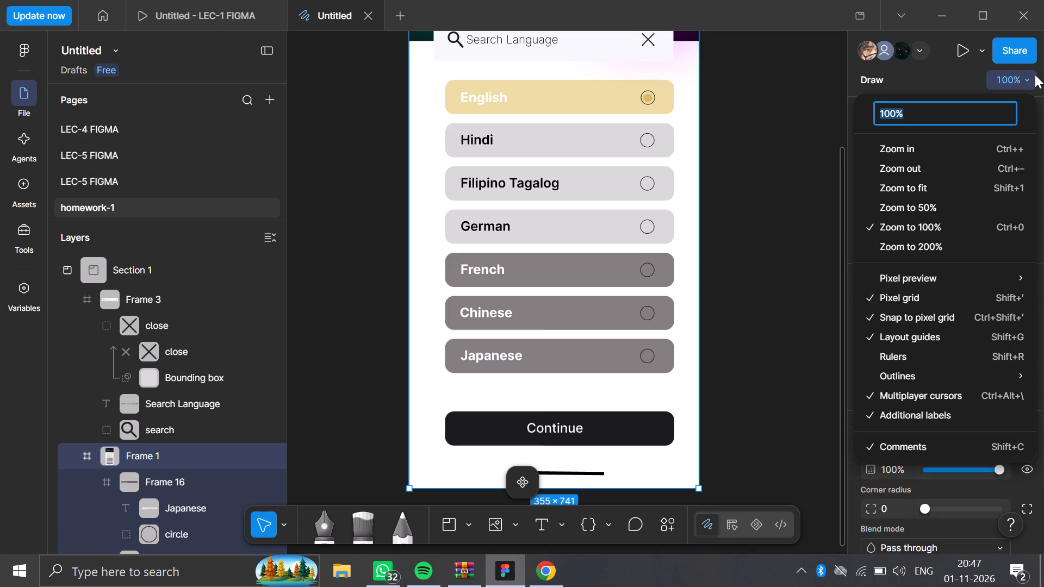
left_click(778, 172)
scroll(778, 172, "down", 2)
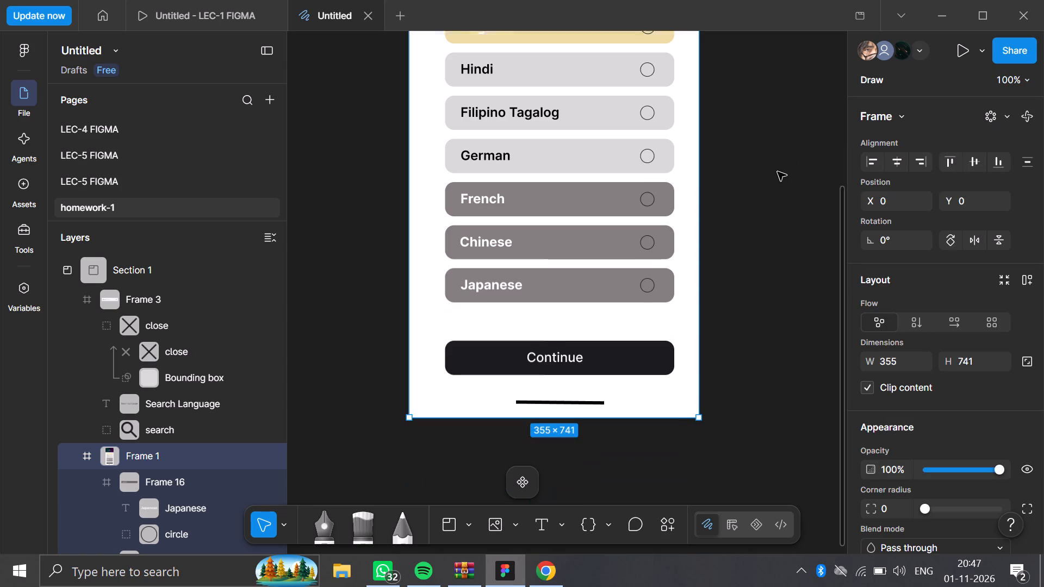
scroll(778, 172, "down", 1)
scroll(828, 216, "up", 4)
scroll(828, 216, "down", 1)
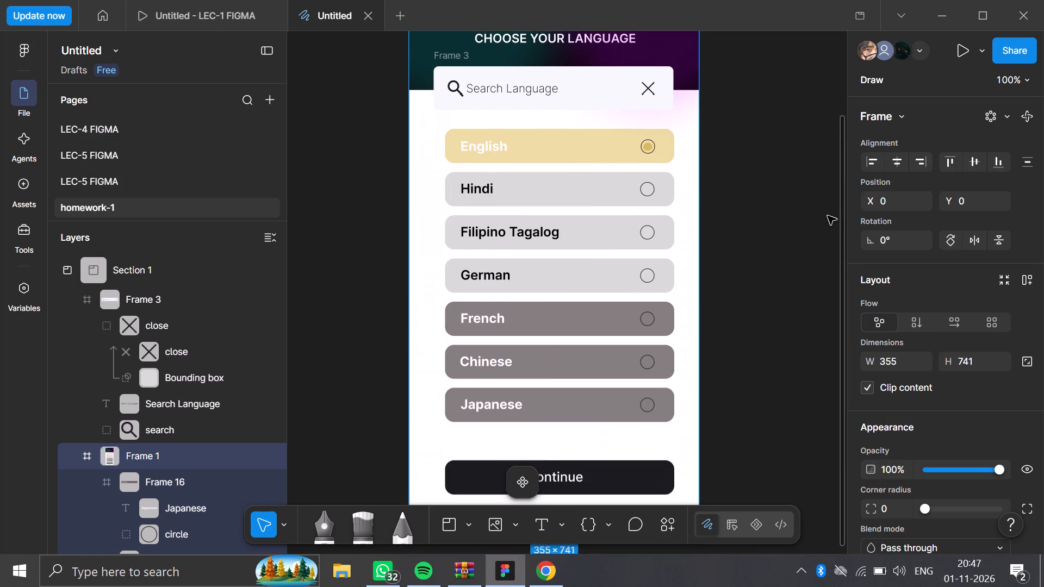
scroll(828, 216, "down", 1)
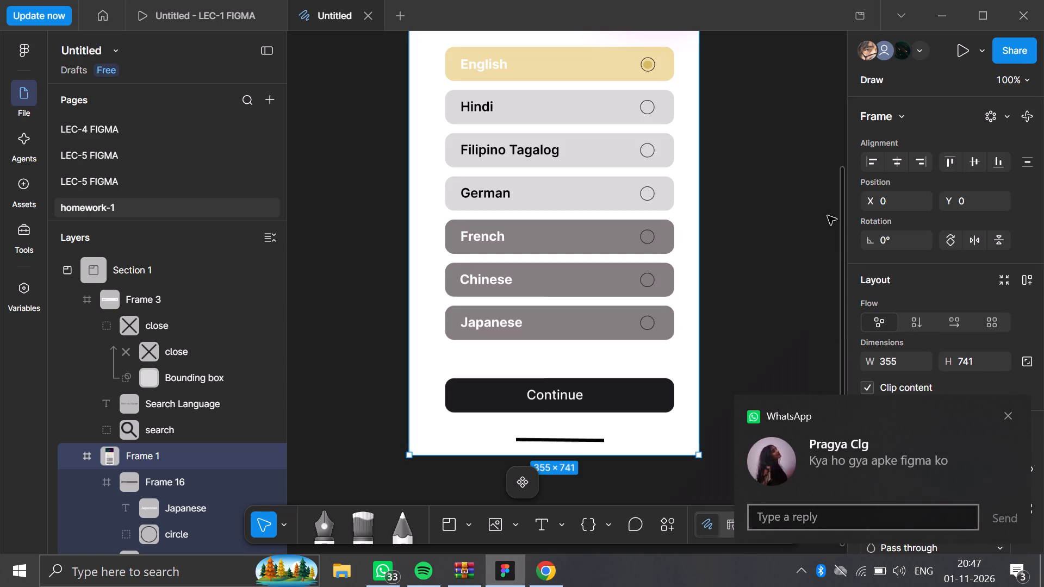
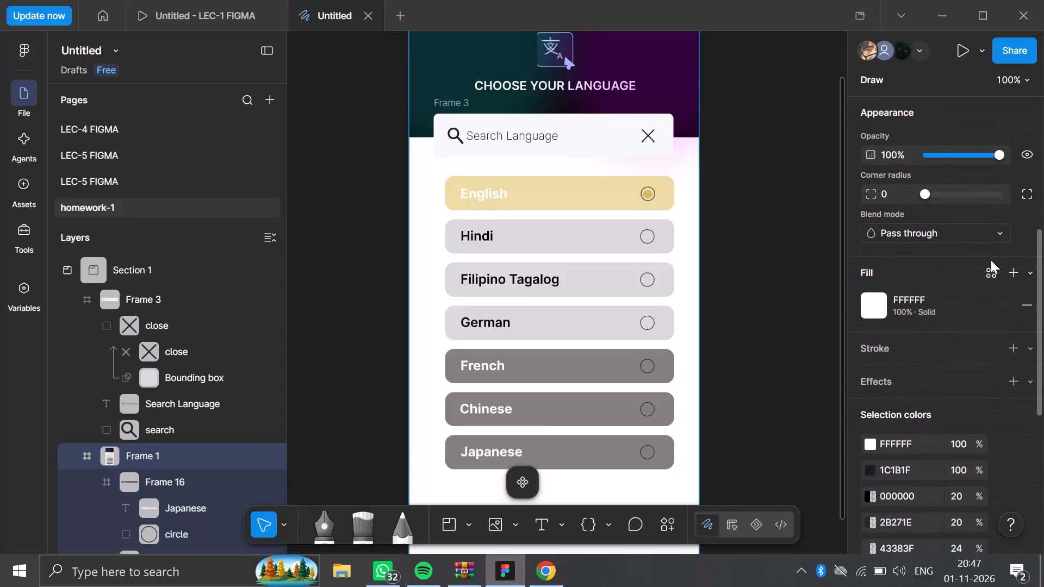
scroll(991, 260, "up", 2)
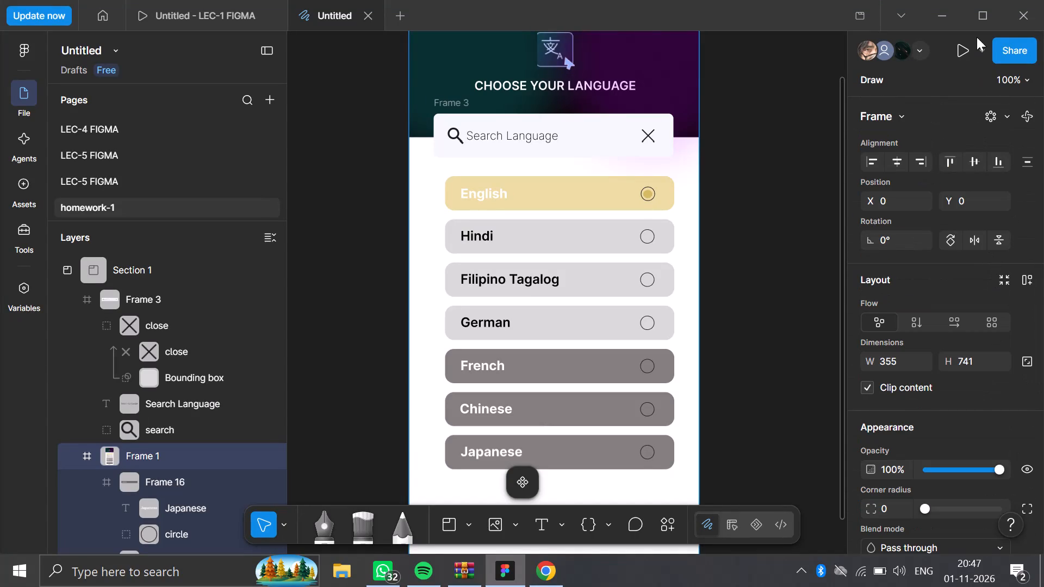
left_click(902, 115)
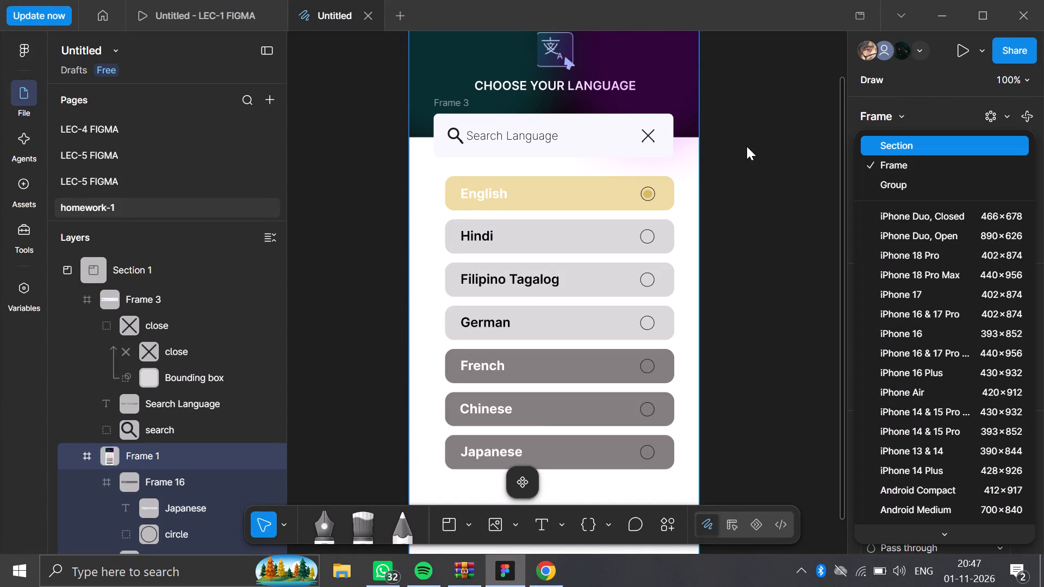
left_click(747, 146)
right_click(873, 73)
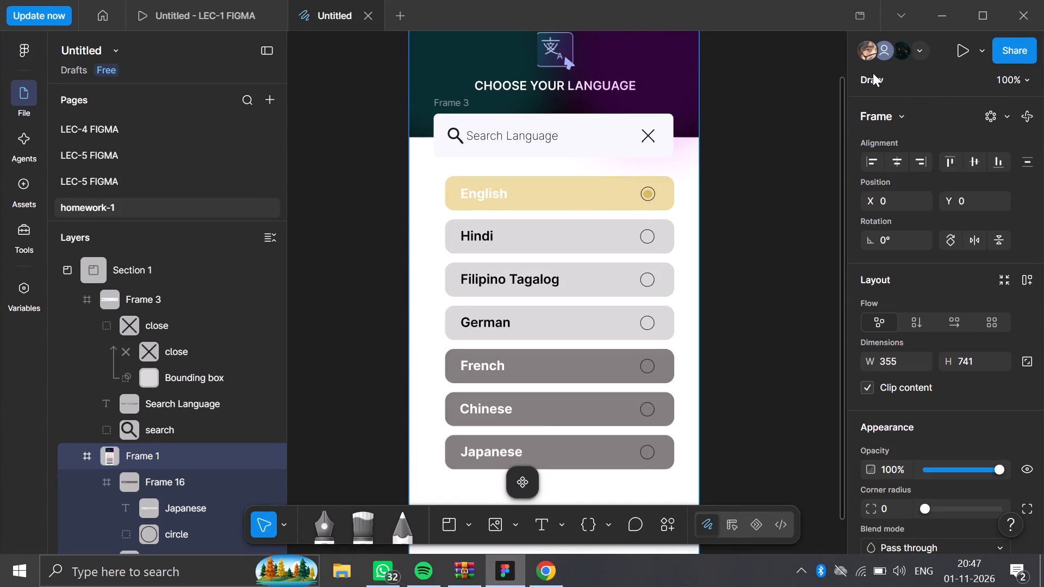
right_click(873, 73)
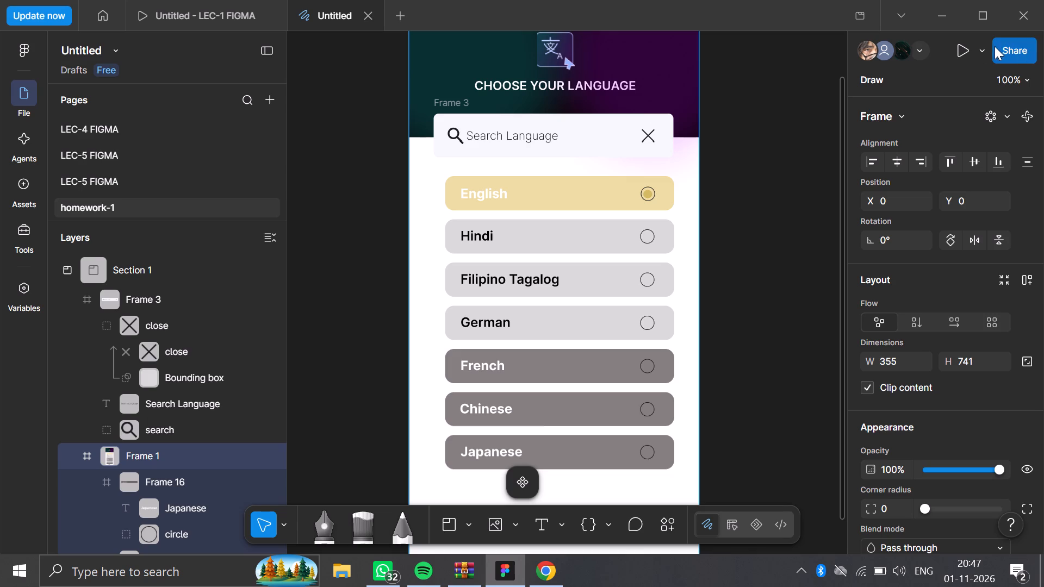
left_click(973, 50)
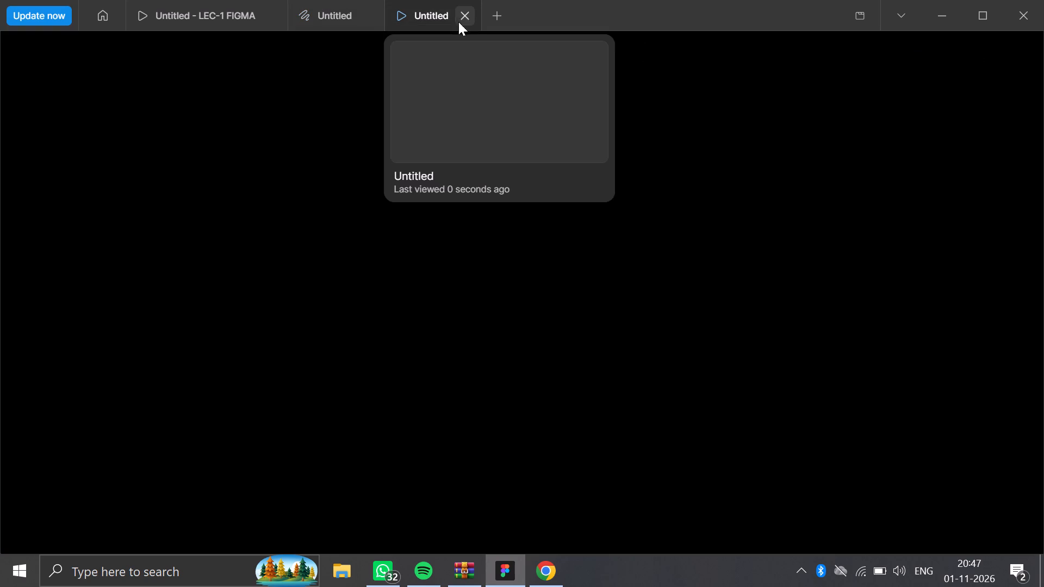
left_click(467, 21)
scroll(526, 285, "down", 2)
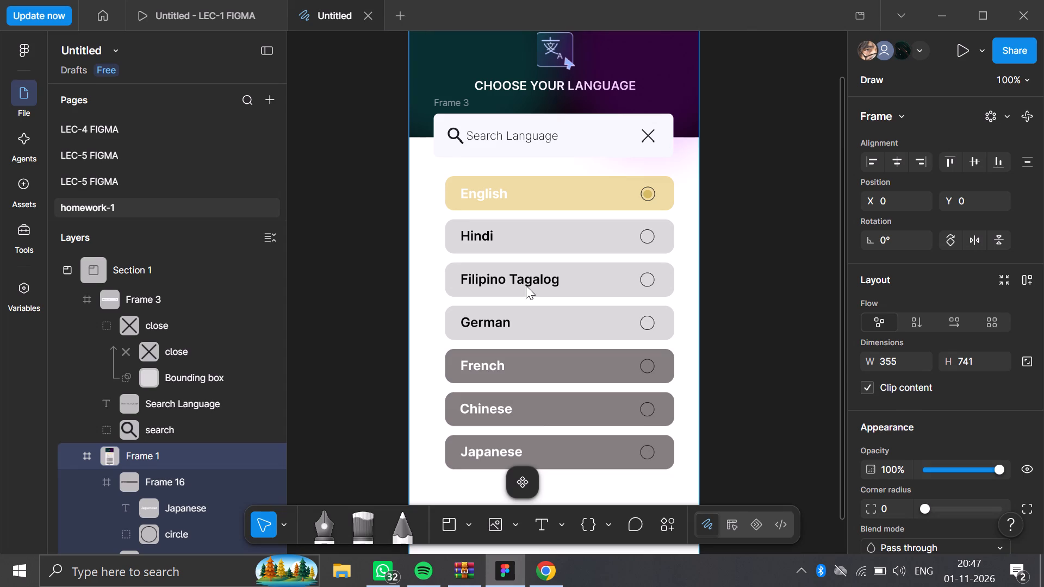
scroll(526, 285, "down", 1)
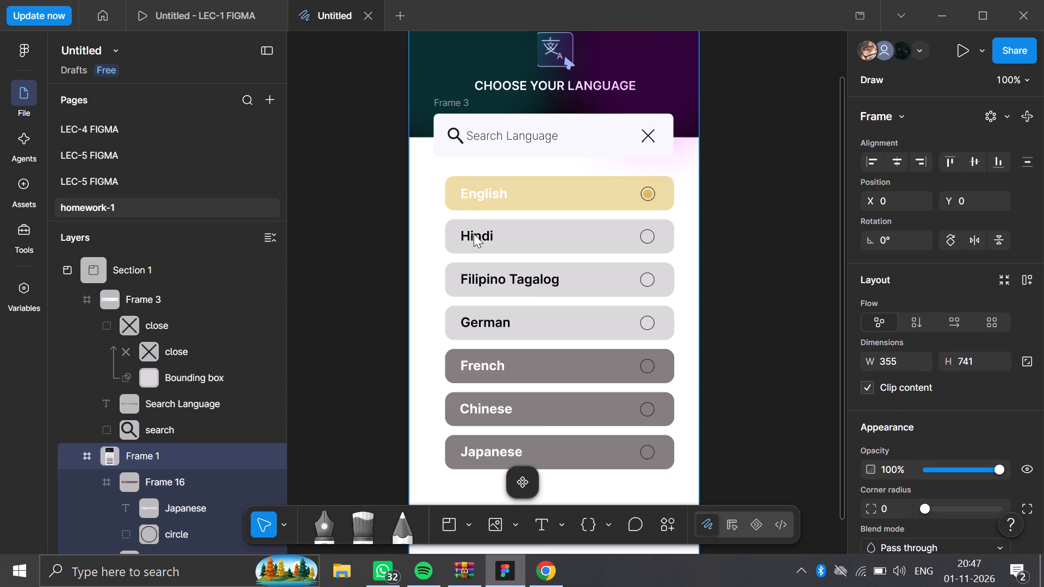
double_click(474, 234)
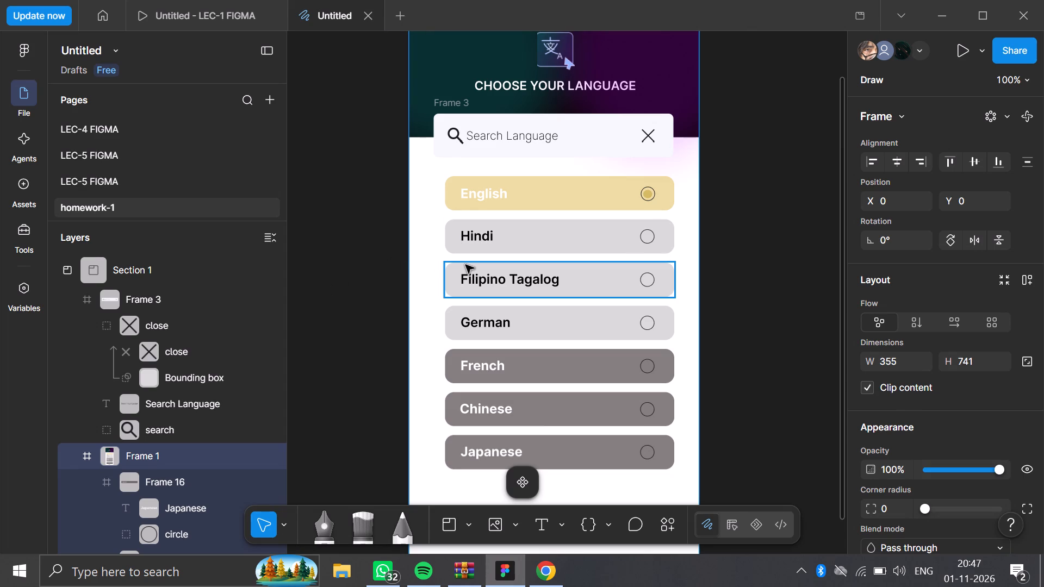
Add a solid D9D9D9 fill at 100% on top of the French row's existing fills.
key("minus")
left_click(316, 336)
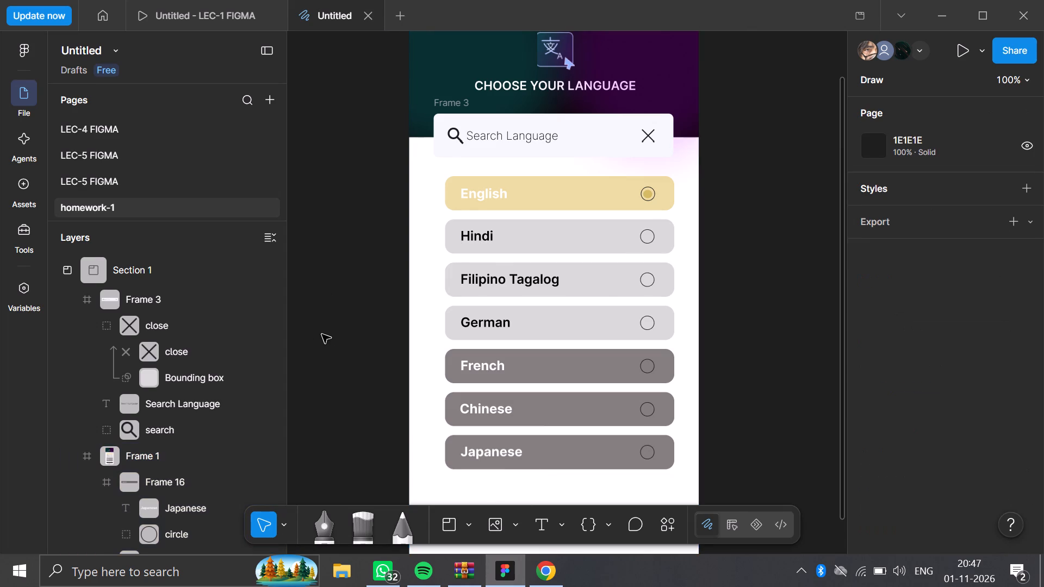
key("minus")
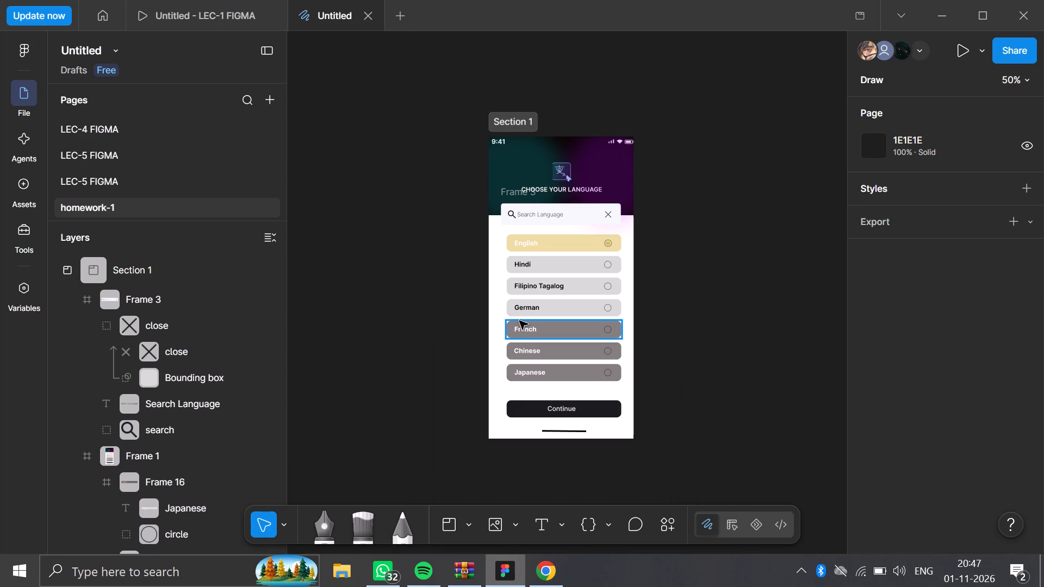
double_click(540, 332)
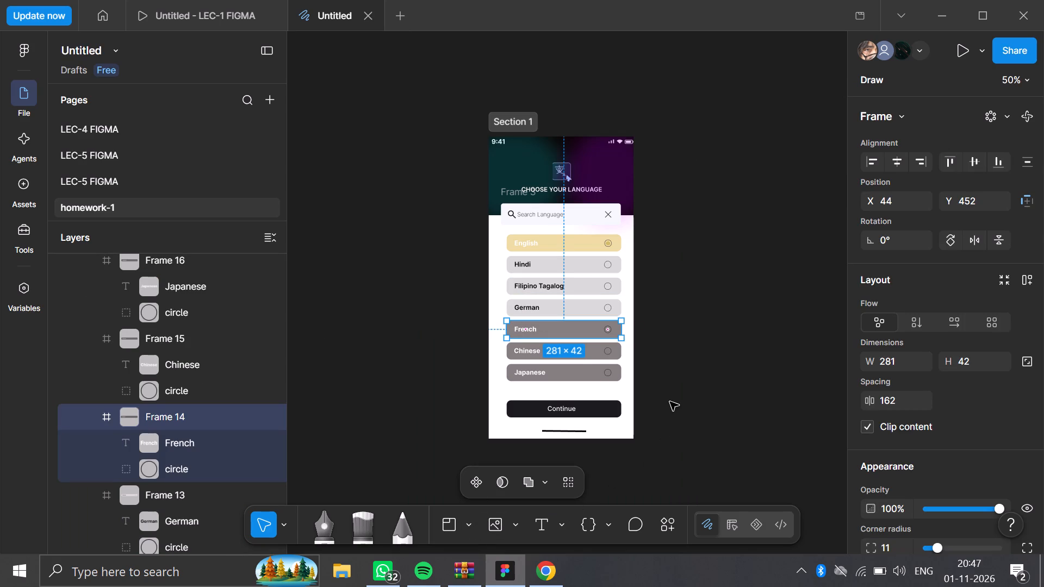
scroll(867, 334, "down", 3)
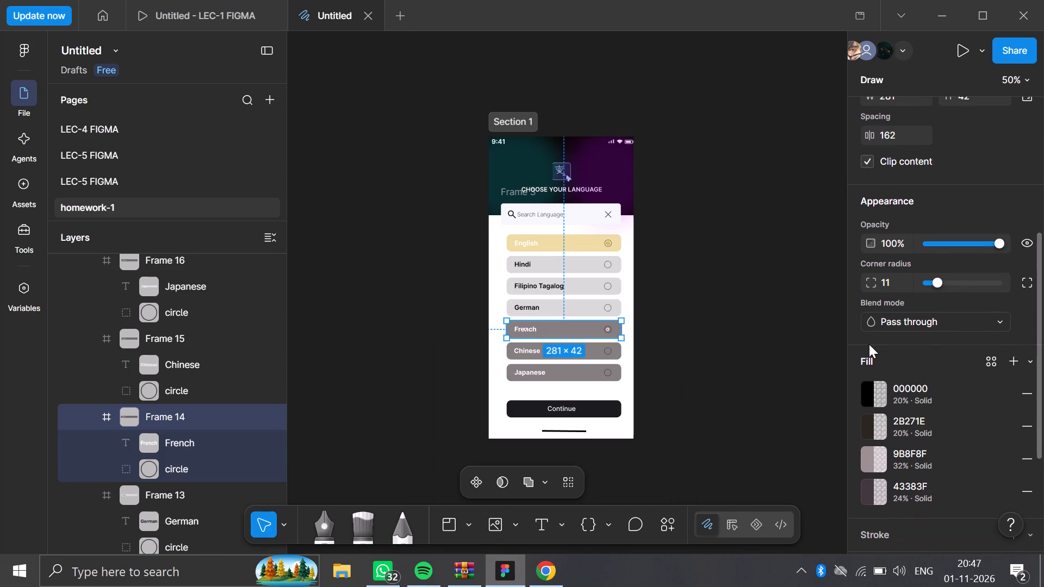
scroll(959, 360, "down", 1)
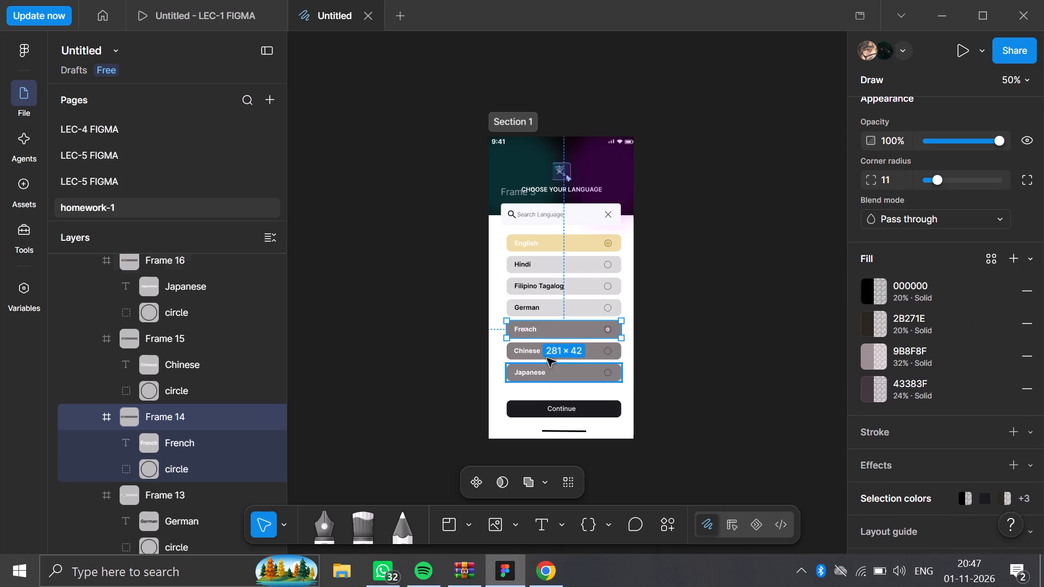
left_click(1011, 267)
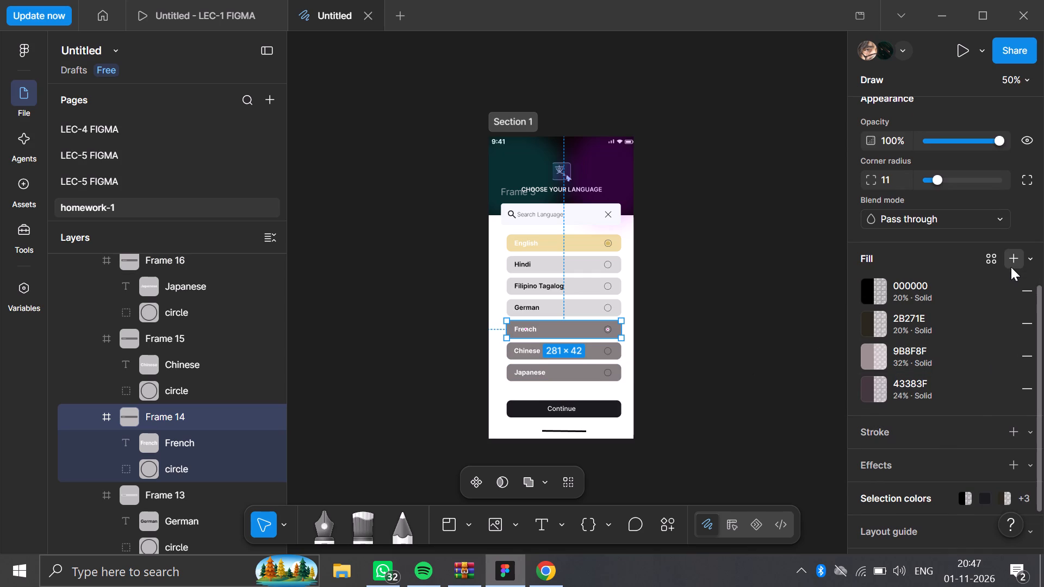
left_click(670, 527)
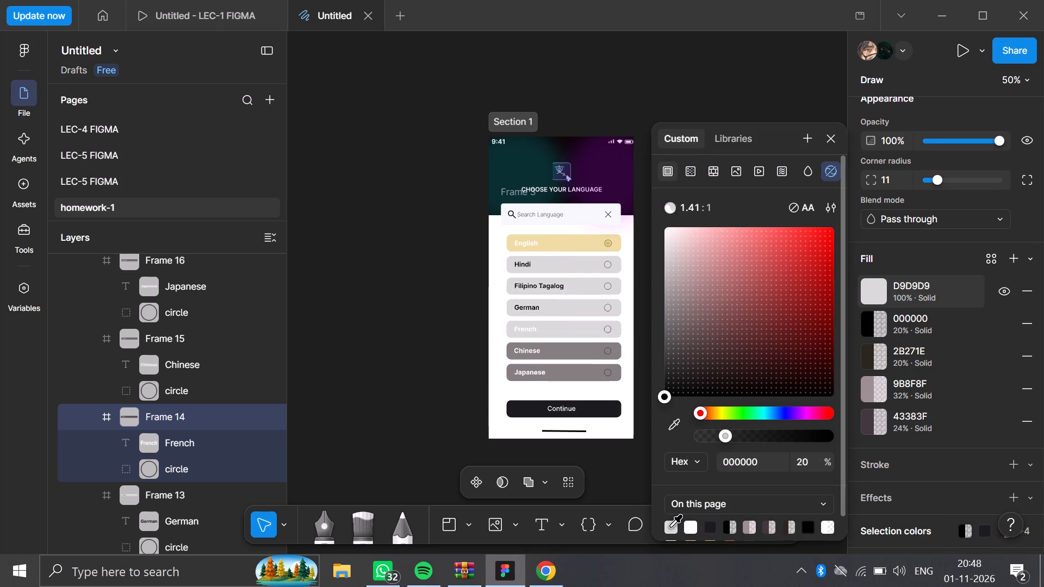
Replace the French label's fill with solid black 000000 and set its font weight to Semi Bold.
double_click(523, 330)
double_click(523, 330)
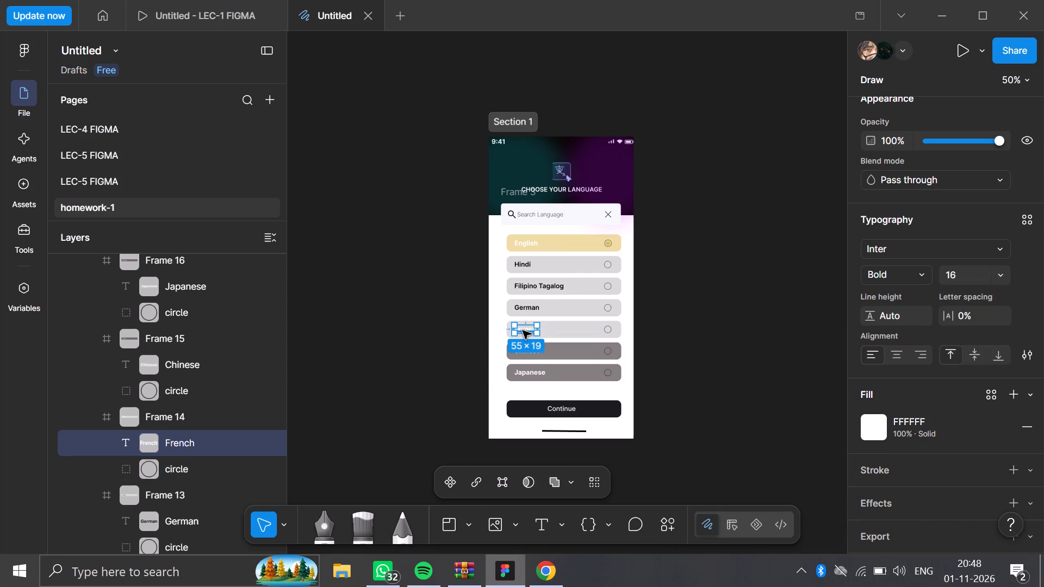
scroll(884, 420, "down", 1)
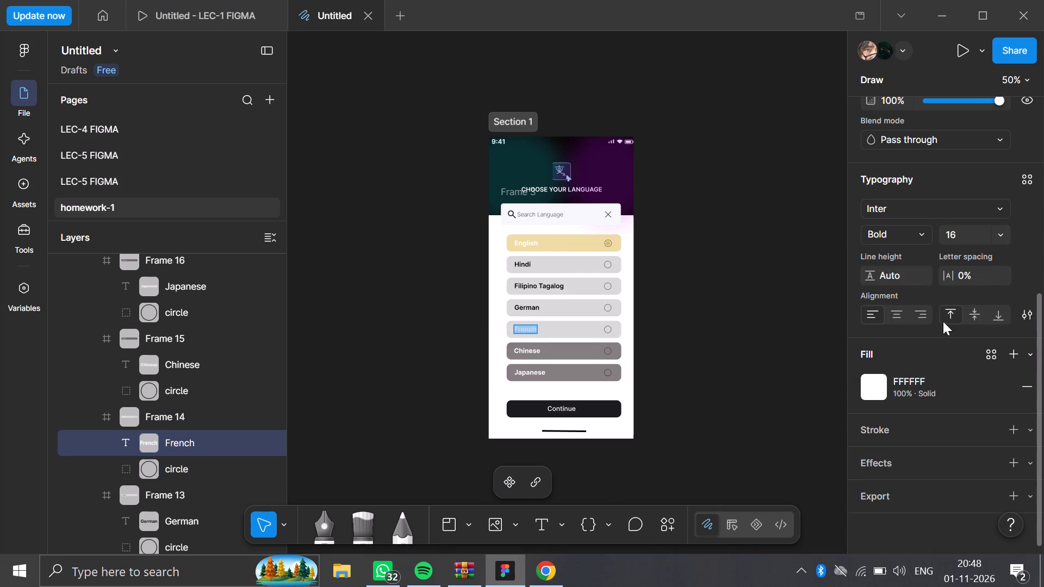
left_click(1022, 387)
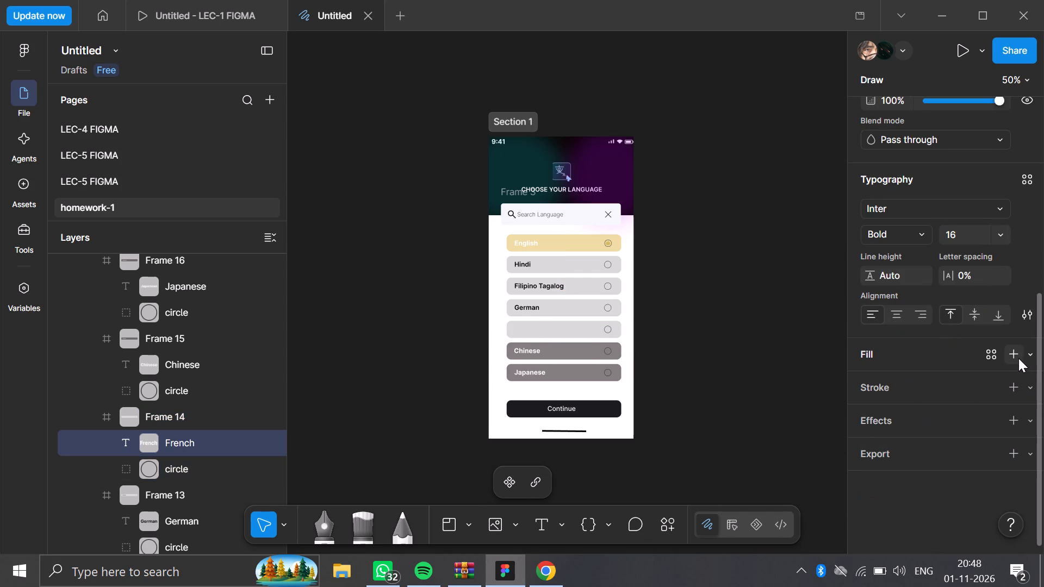
left_click(1020, 358)
left_click(806, 532)
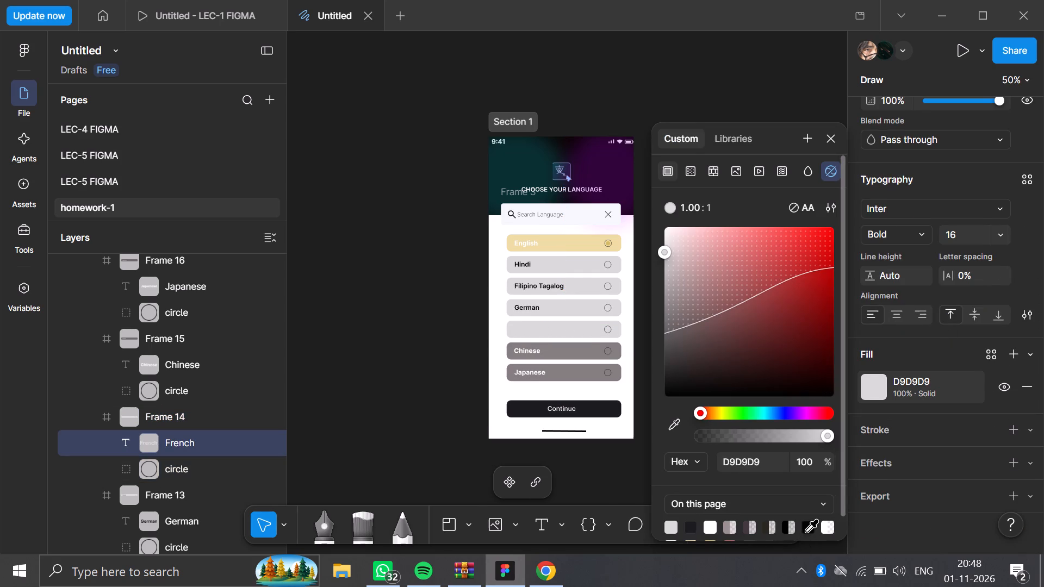
left_click(461, 405)
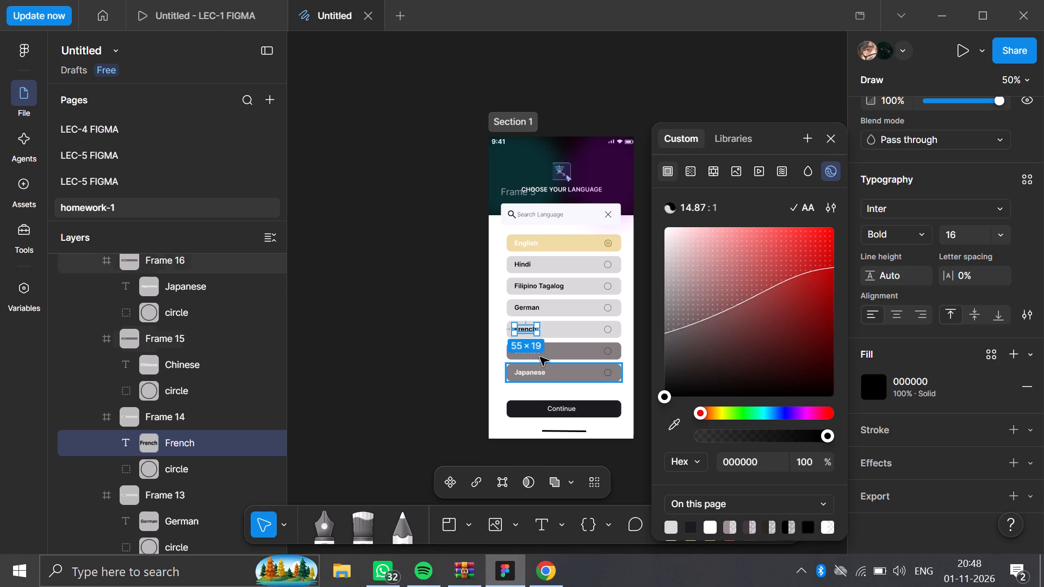
left_click(554, 519)
left_click(403, 374)
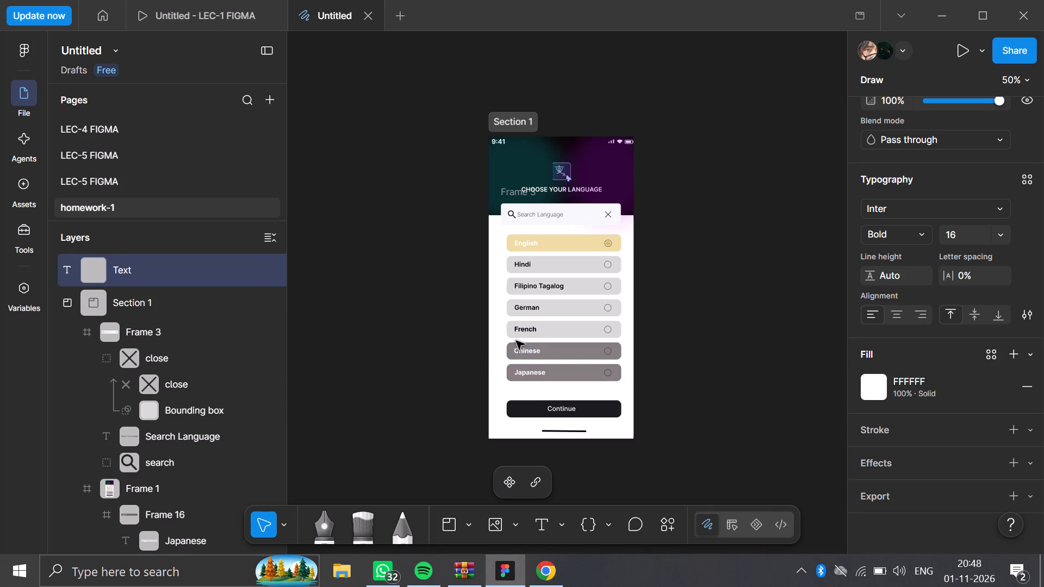
double_click(521, 331)
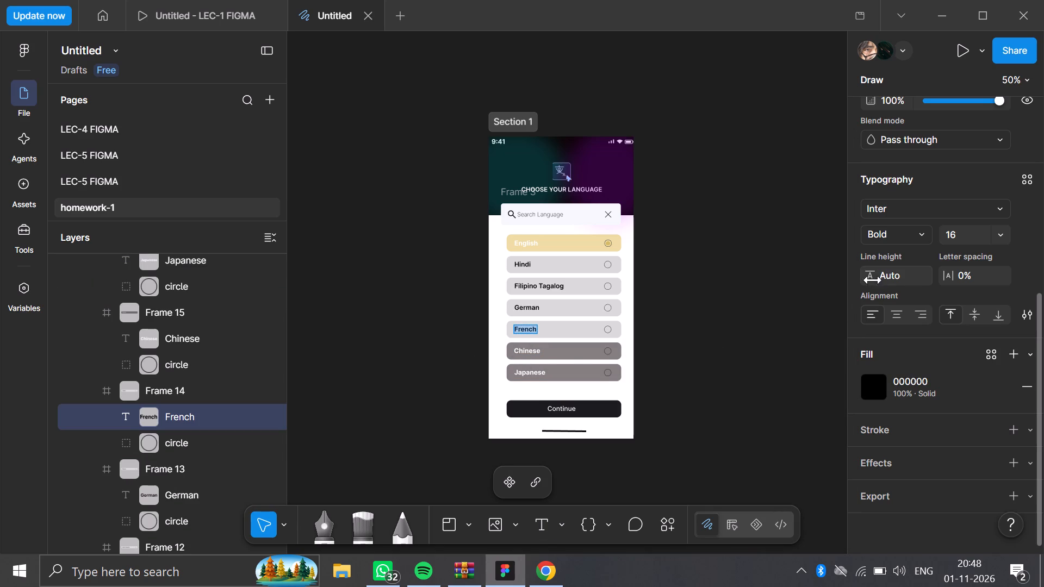
left_click(908, 233)
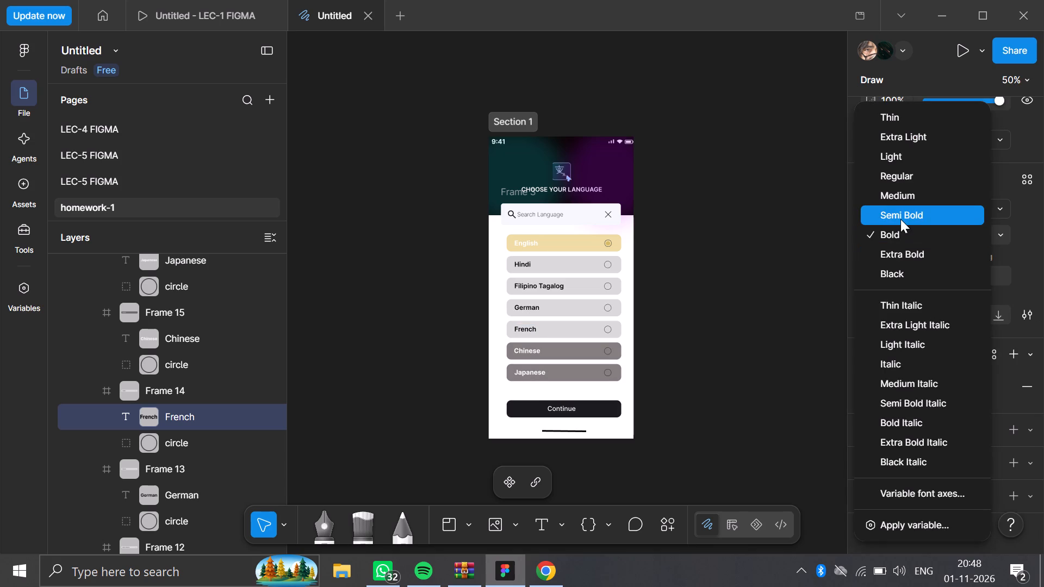
left_click(900, 219)
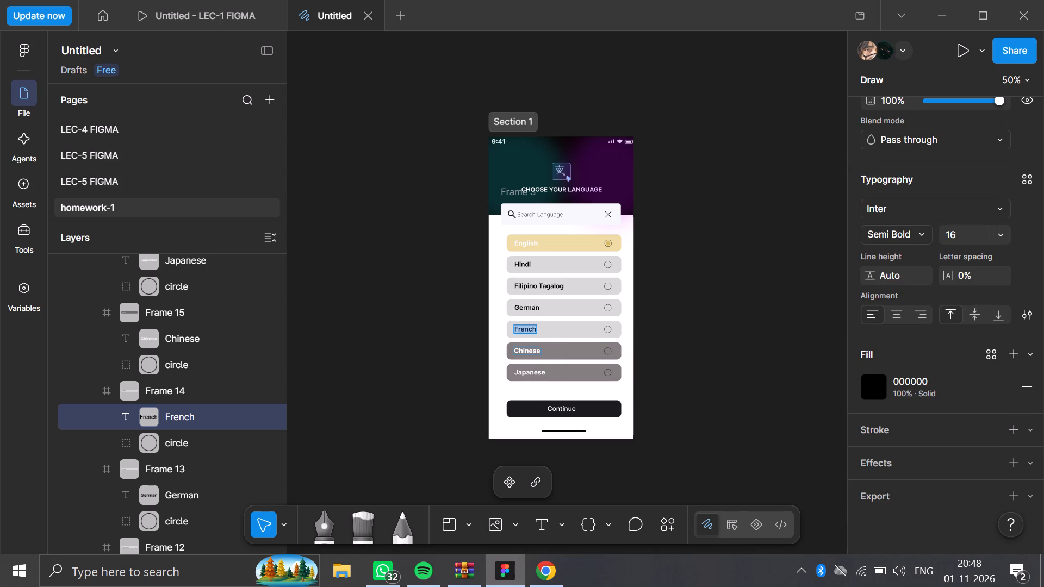
Set the Chinese label's font weight to Semi Bold and add a solid black 000000 fill at 100%.
double_click(530, 353)
left_click(883, 232)
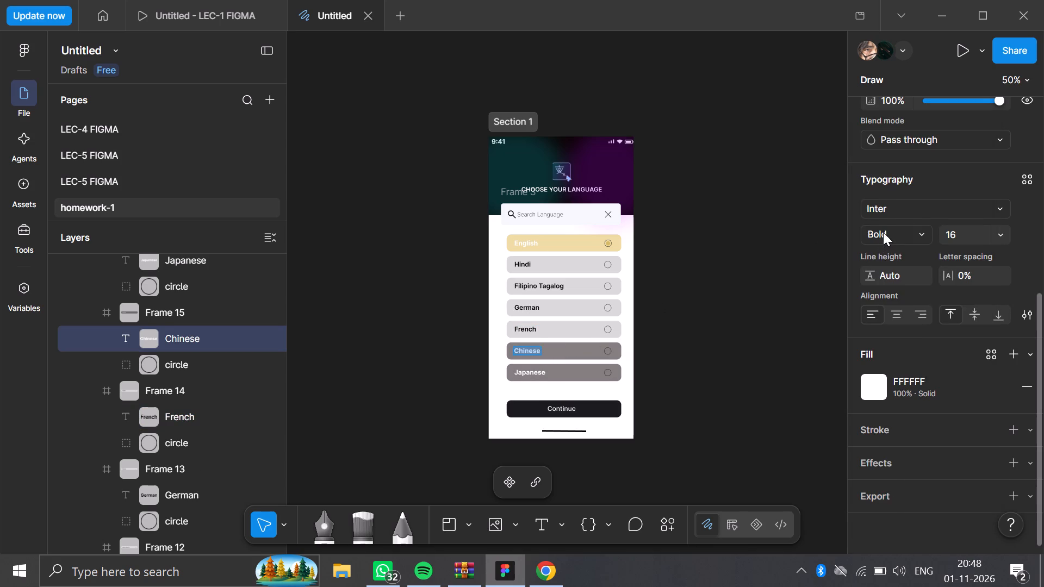
left_click(887, 213)
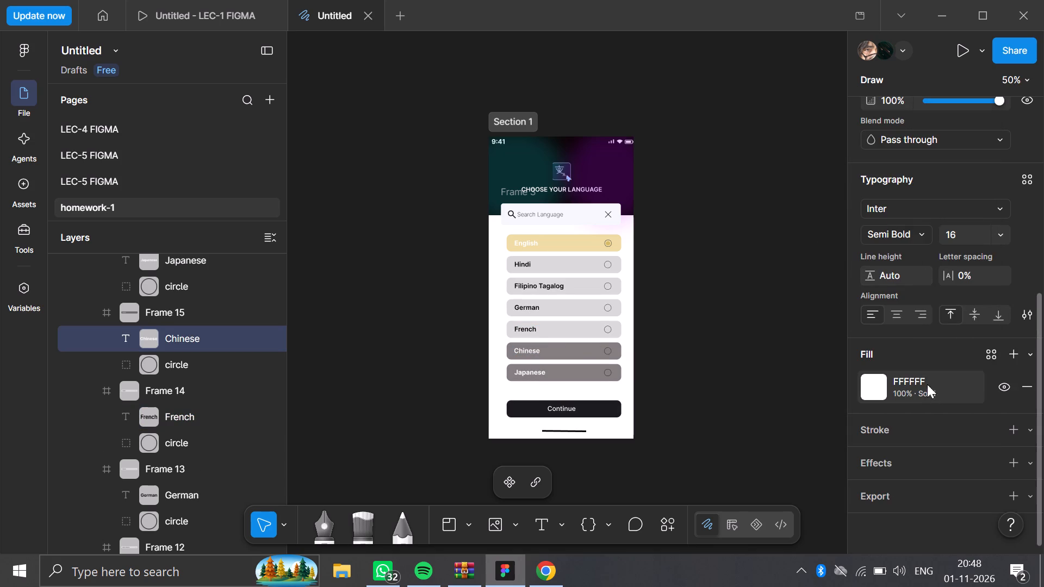
left_click(1016, 359)
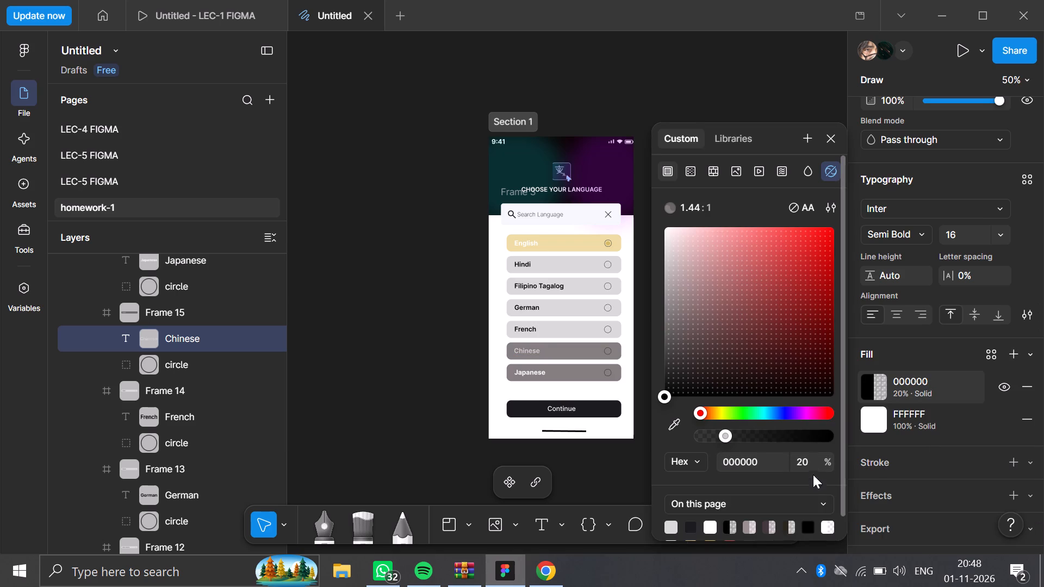
left_click(812, 522)
left_click(467, 376)
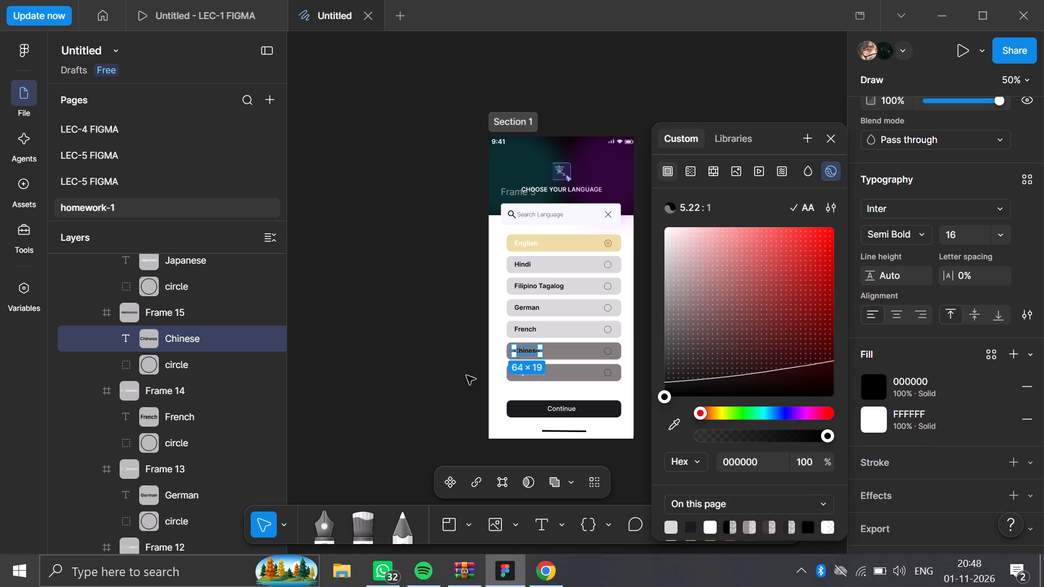
Add a solid D9D9D9 fill at 100% on top of the Chinese row's existing fills.
double_click(587, 345)
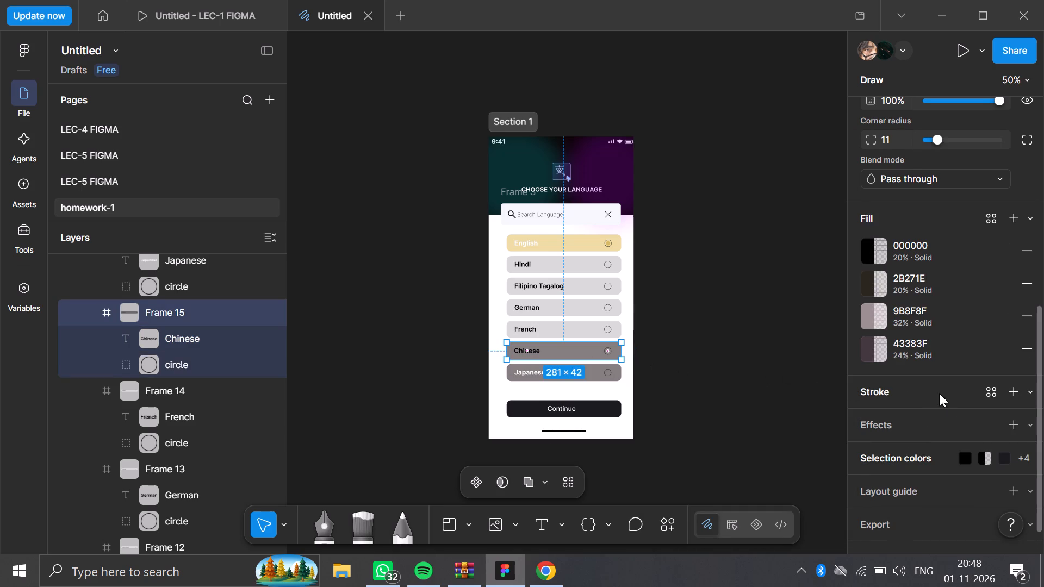
left_click(1020, 227)
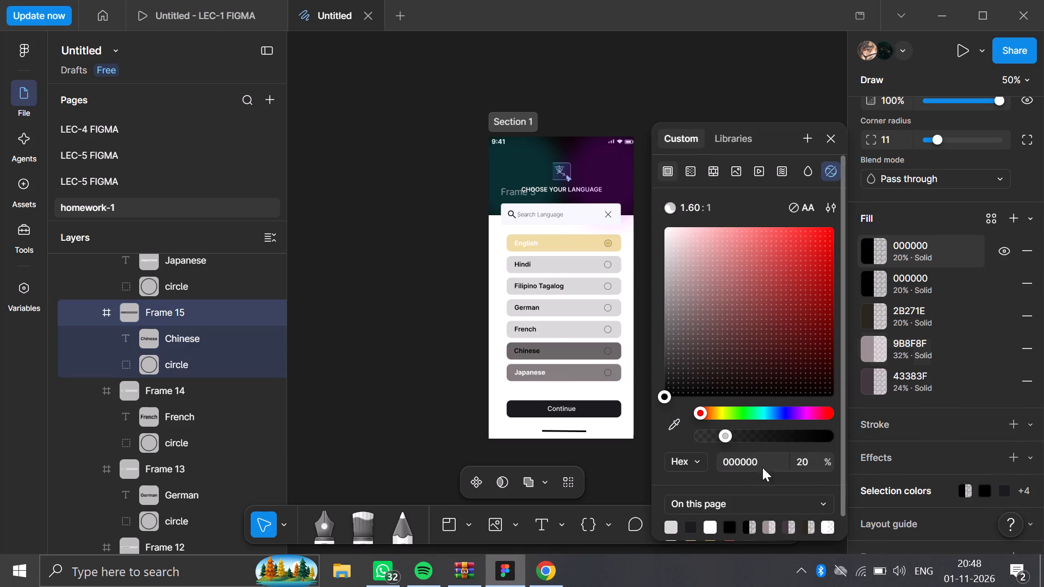
left_click(676, 527)
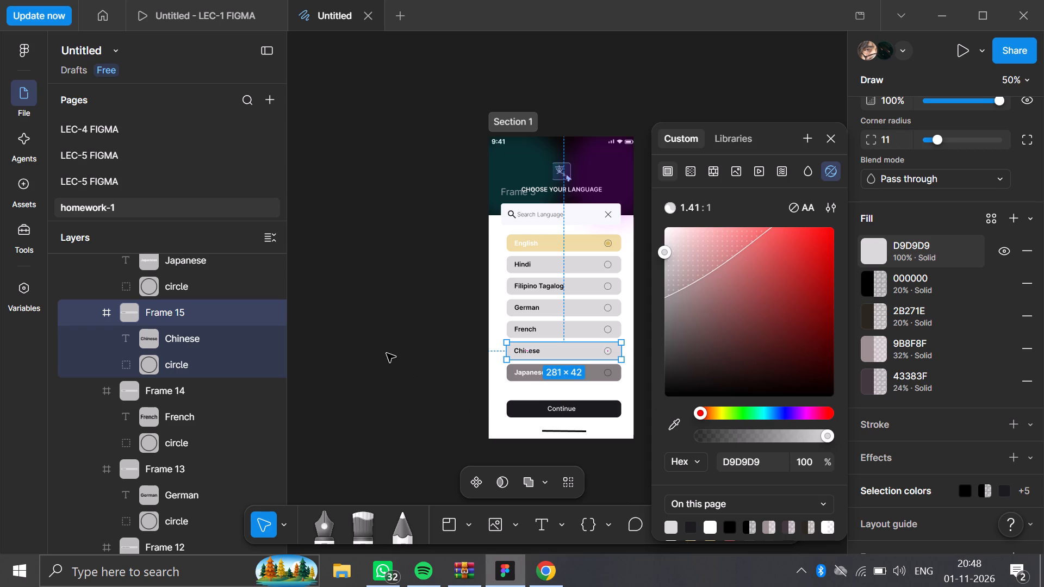
Set the font weight of the Japanese row's label to Semi Bold.
double_click(523, 375)
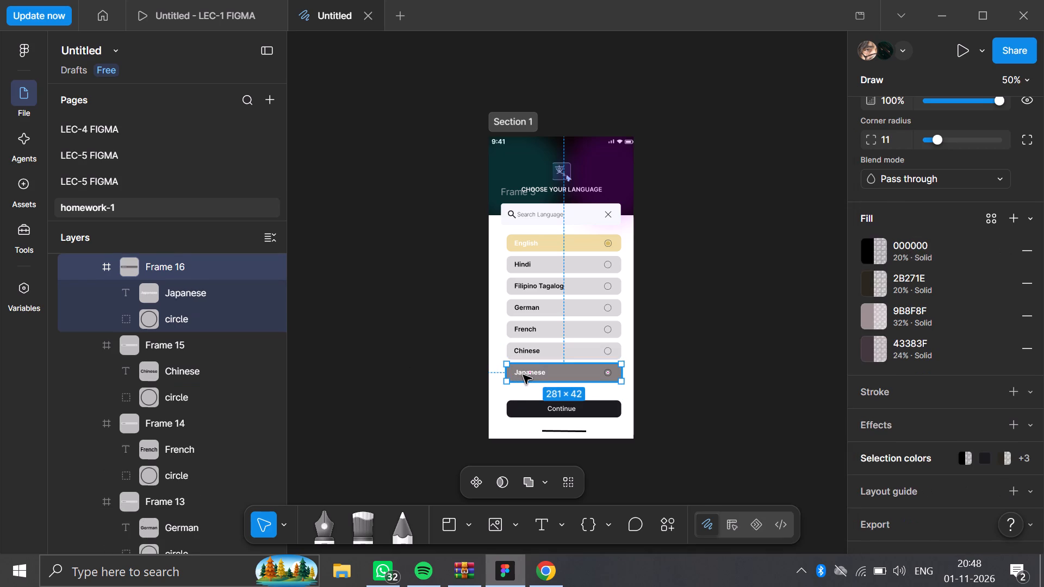
left_click(523, 375)
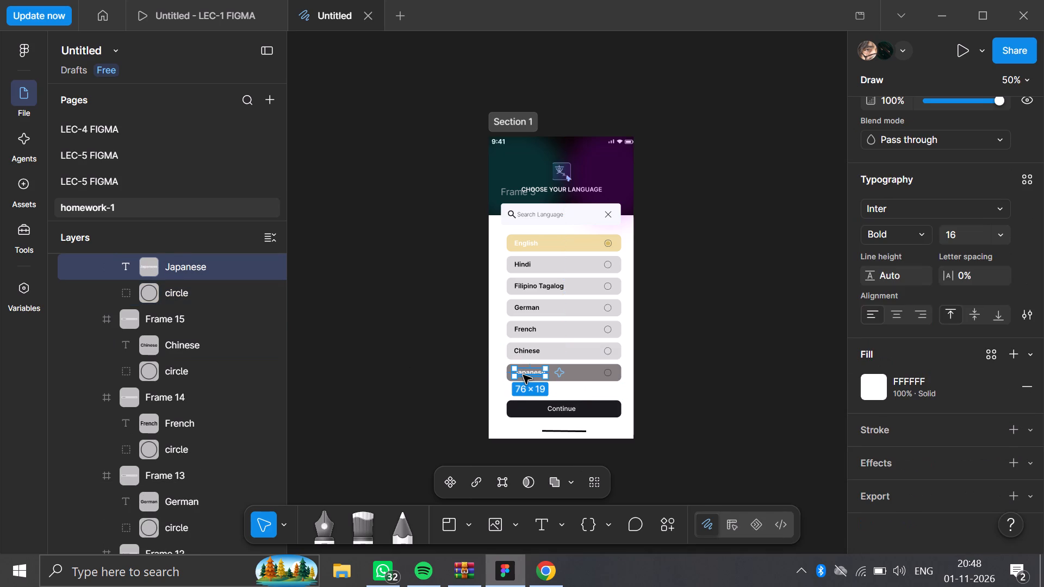
double_click(523, 375)
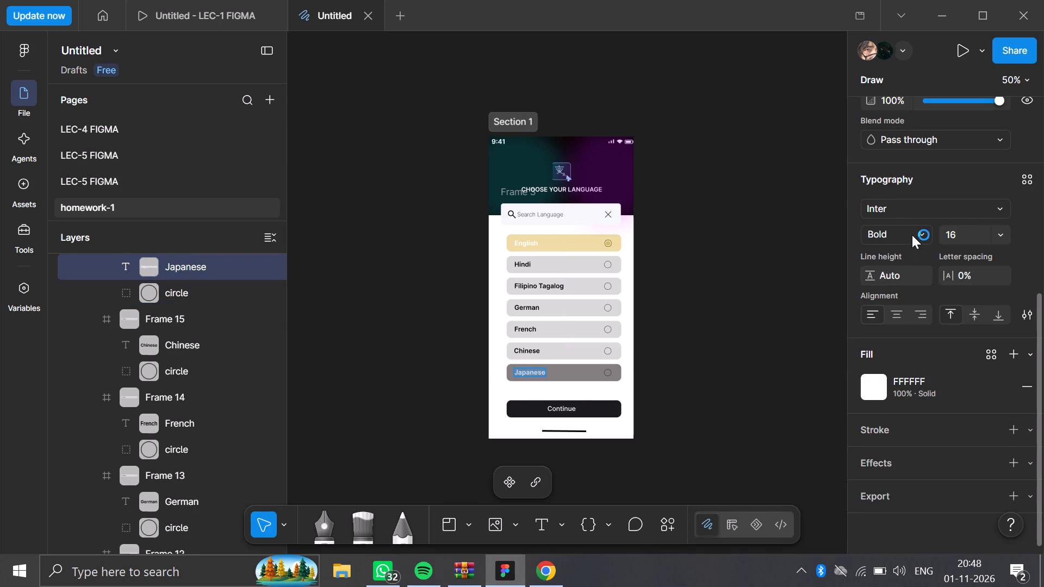
left_click(912, 235)
left_click(909, 206)
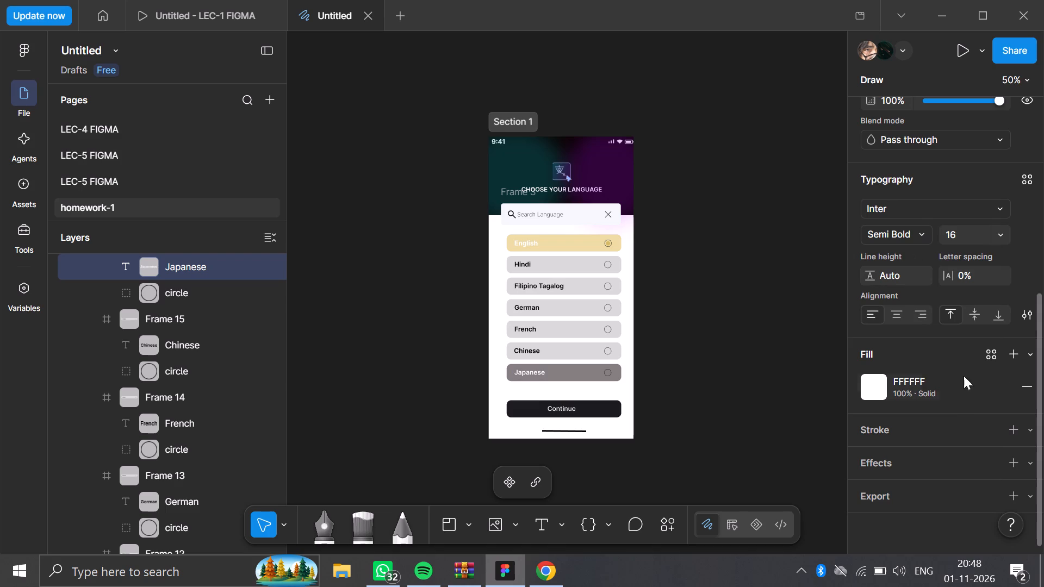
Add a solid black 000000 fill at 100% to the Japanese label, above its existing white fill.
left_click(1014, 360)
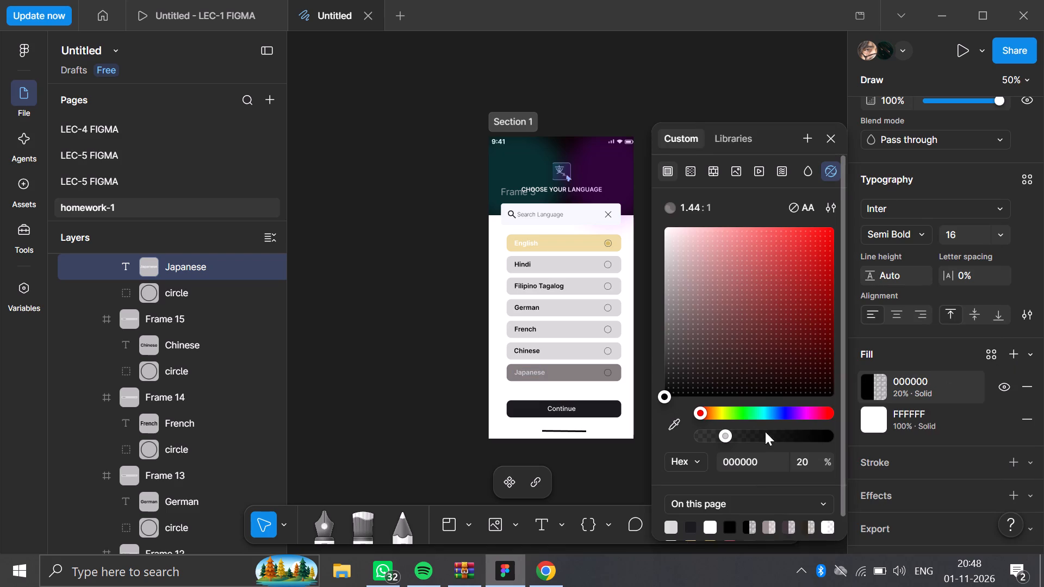
left_click(727, 532)
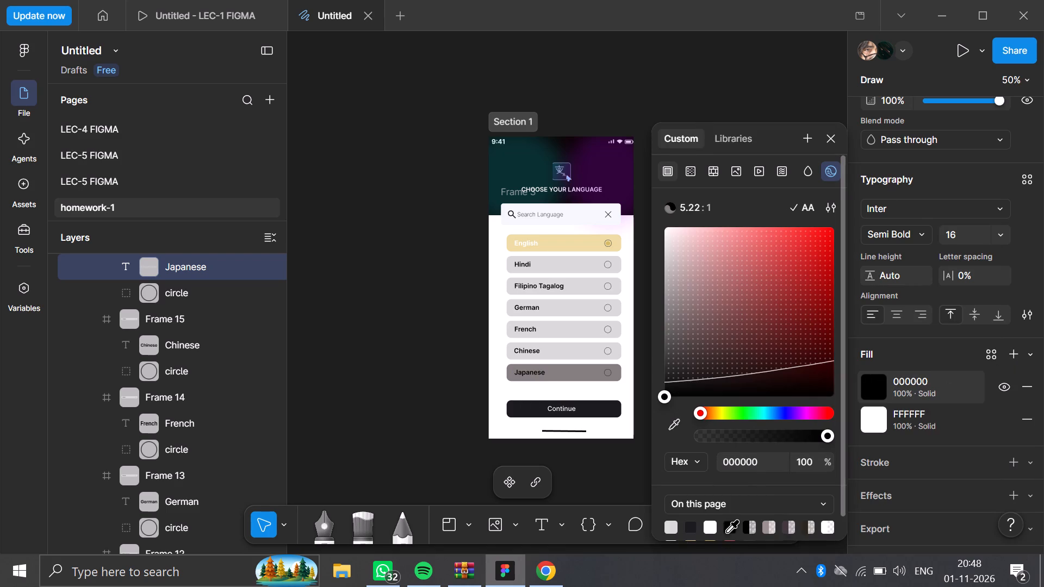
left_click(458, 390)
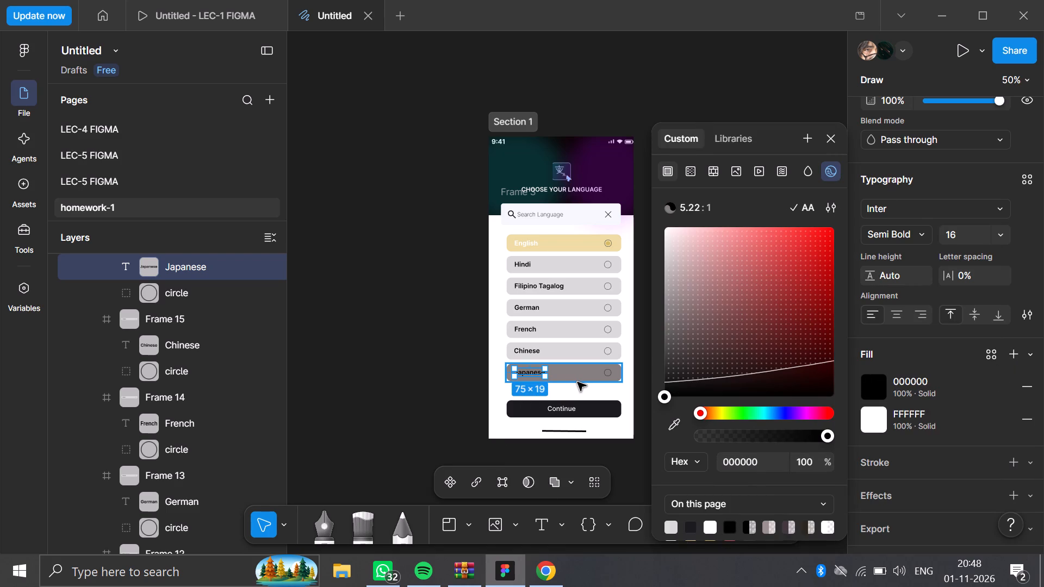
Add a solid D9D9D9 fill at 100% on top of the Japanese row frame's existing fills.
double_click(577, 382)
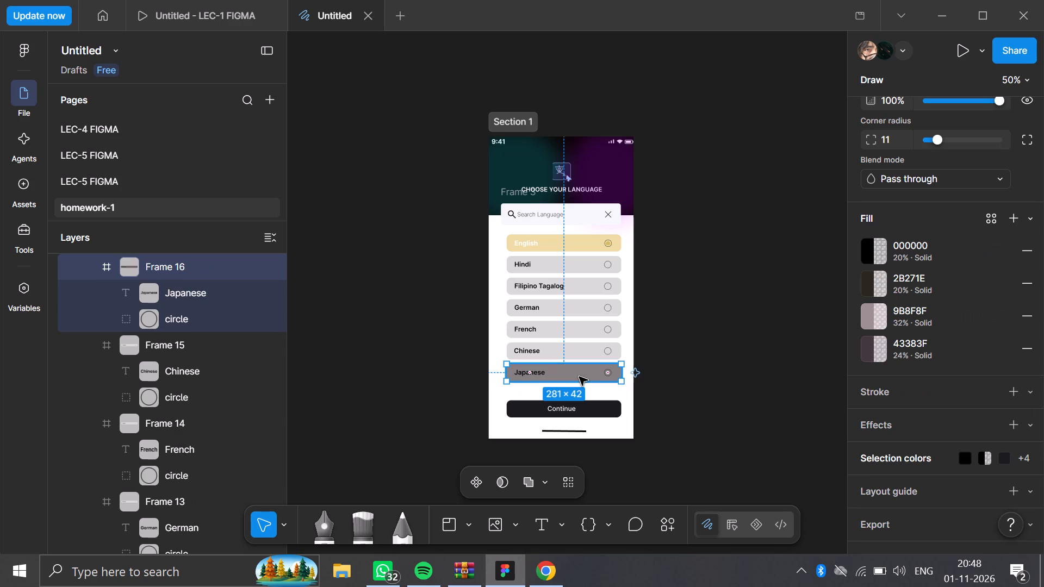
double_click(579, 377)
left_click(579, 377)
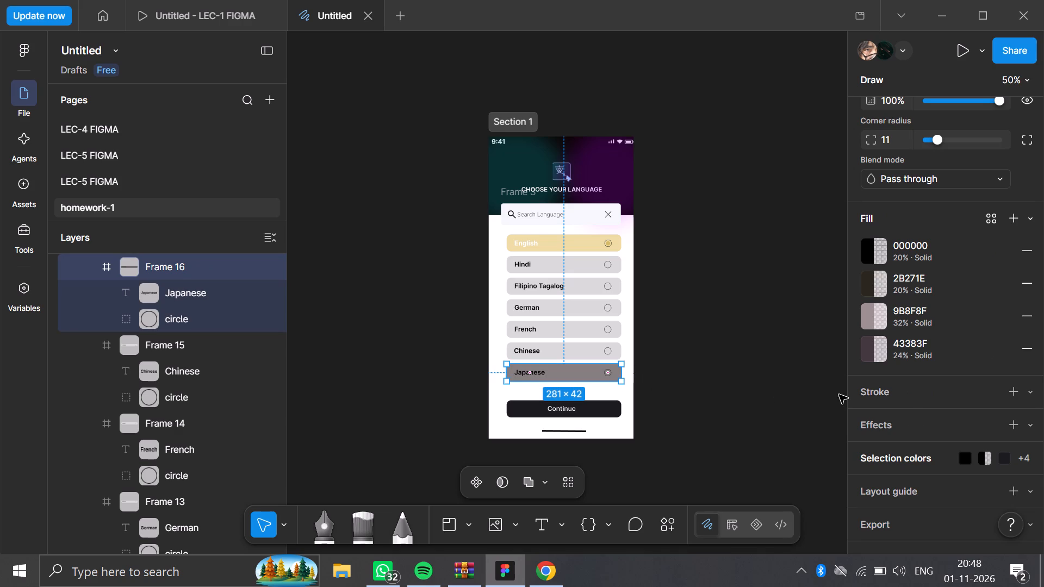
left_click(1012, 226)
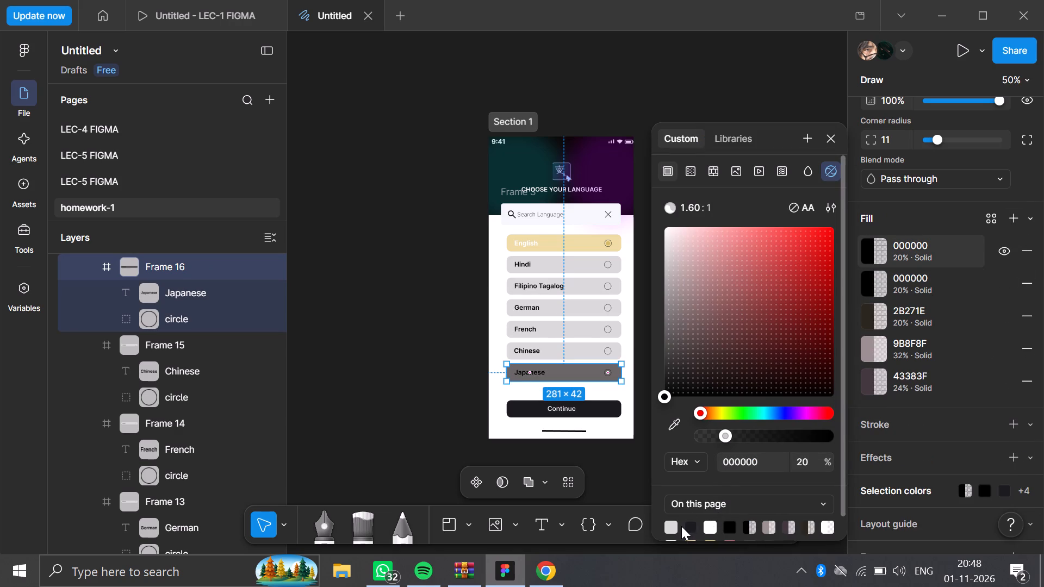
left_click(675, 527)
left_click(383, 408)
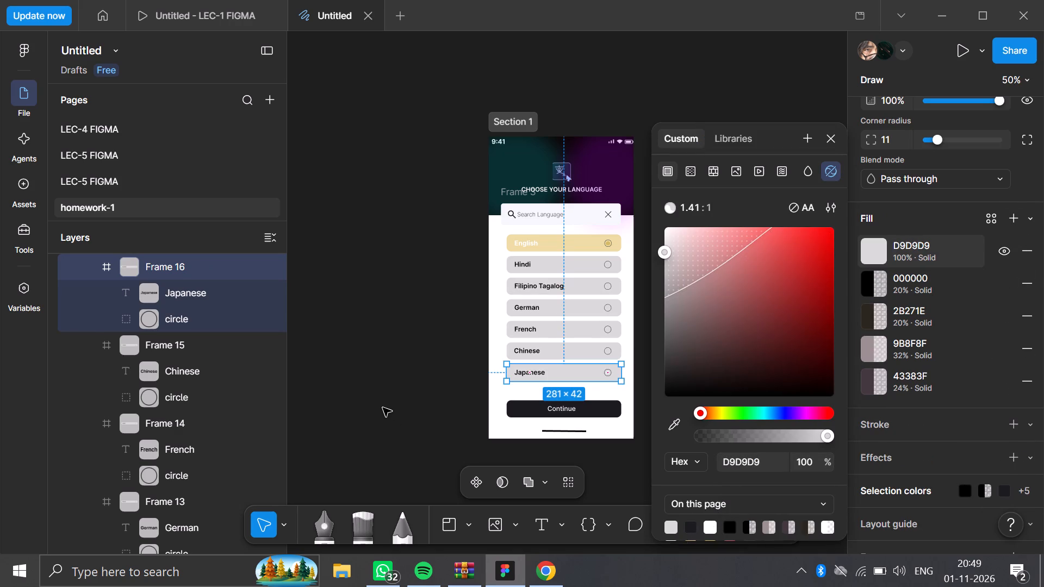
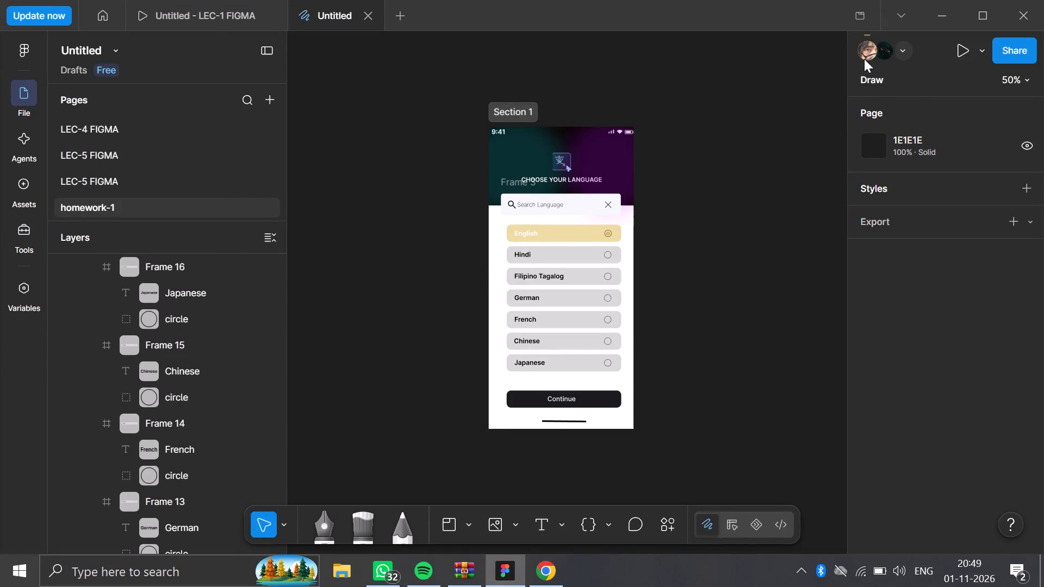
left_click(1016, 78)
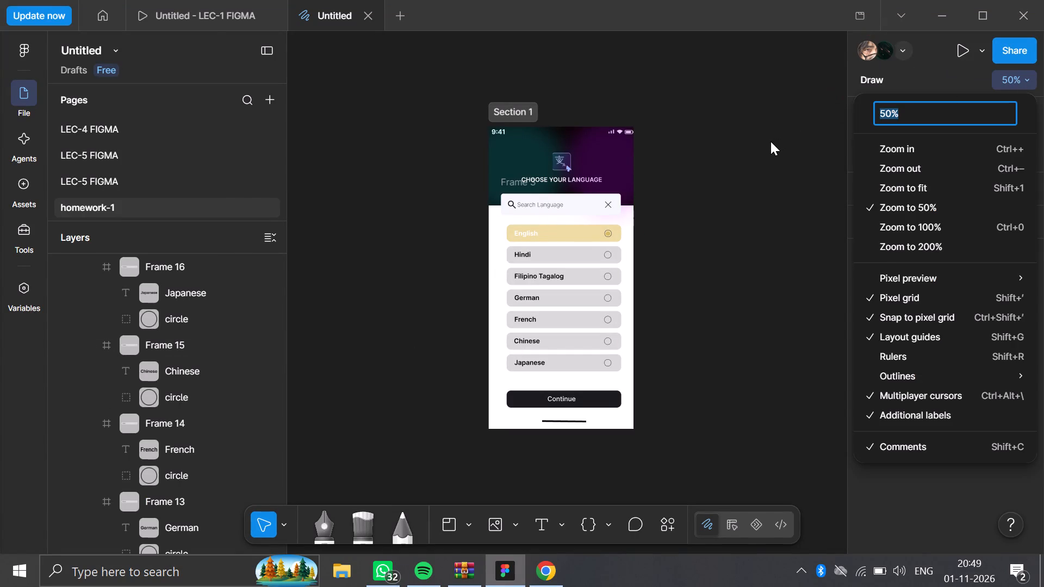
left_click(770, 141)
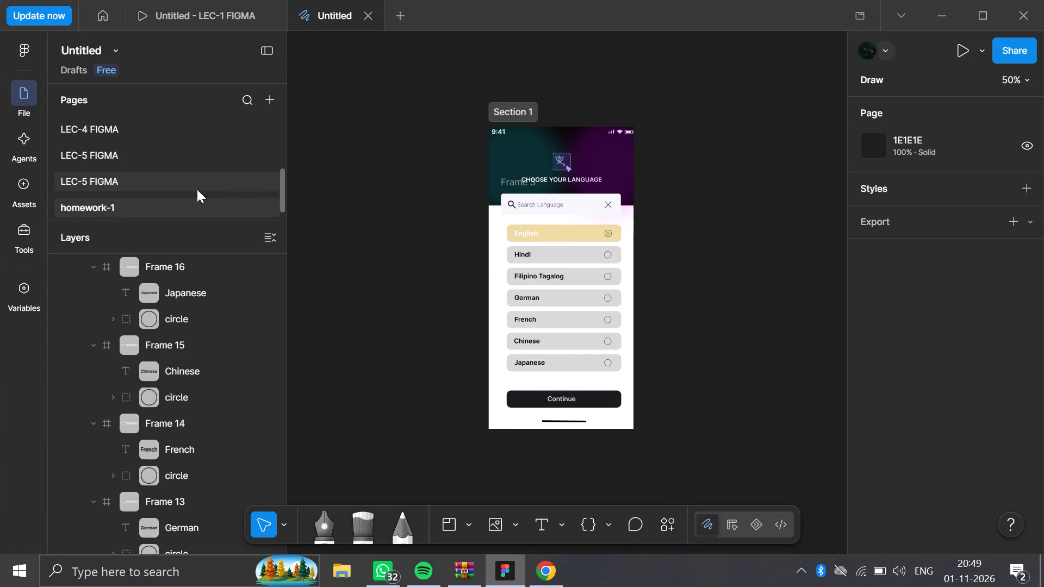
Look over the last LEC-5 FIGMA page and the LEC-4 FIGMA page, including Frame 1 inside the latter's Section 1.
left_click(140, 173)
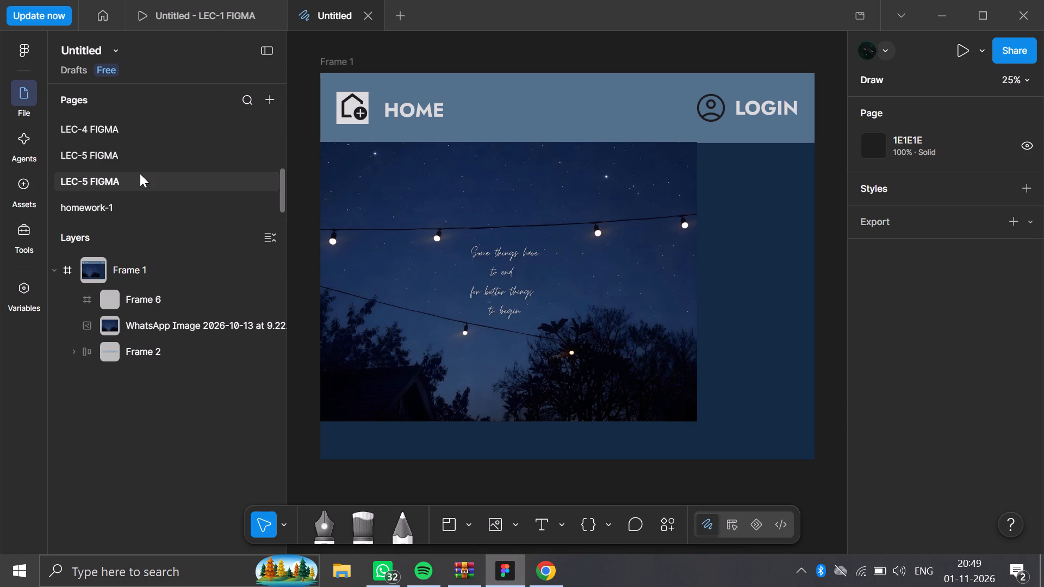
left_click(99, 139)
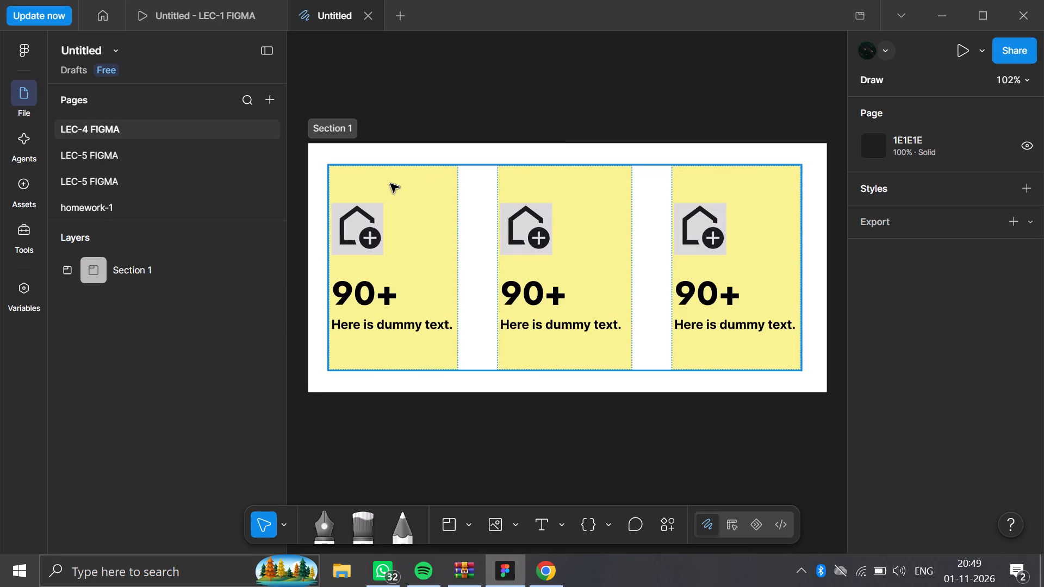
left_click(163, 134)
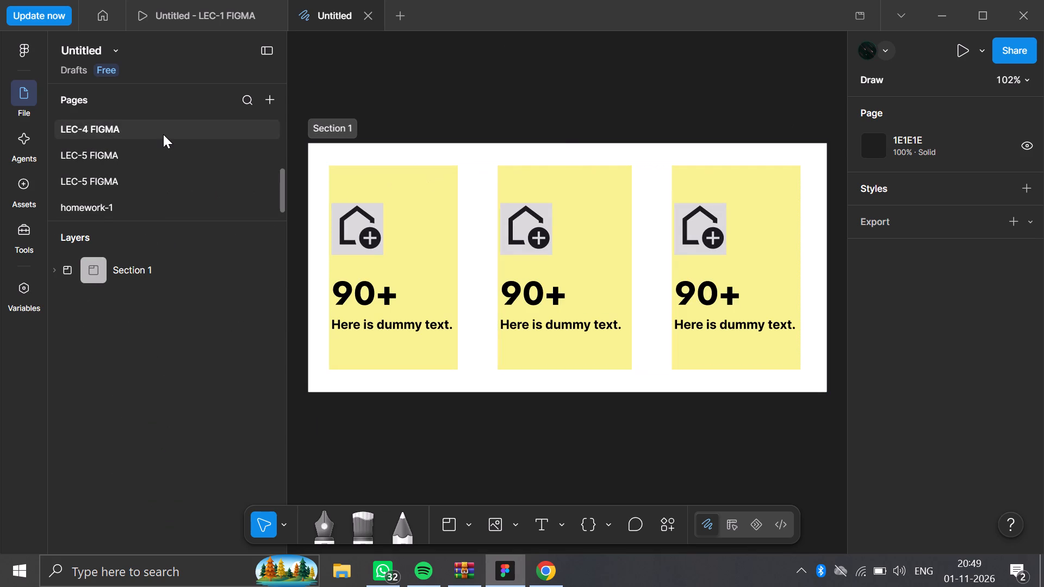
left_click(163, 134)
left_click(49, 269)
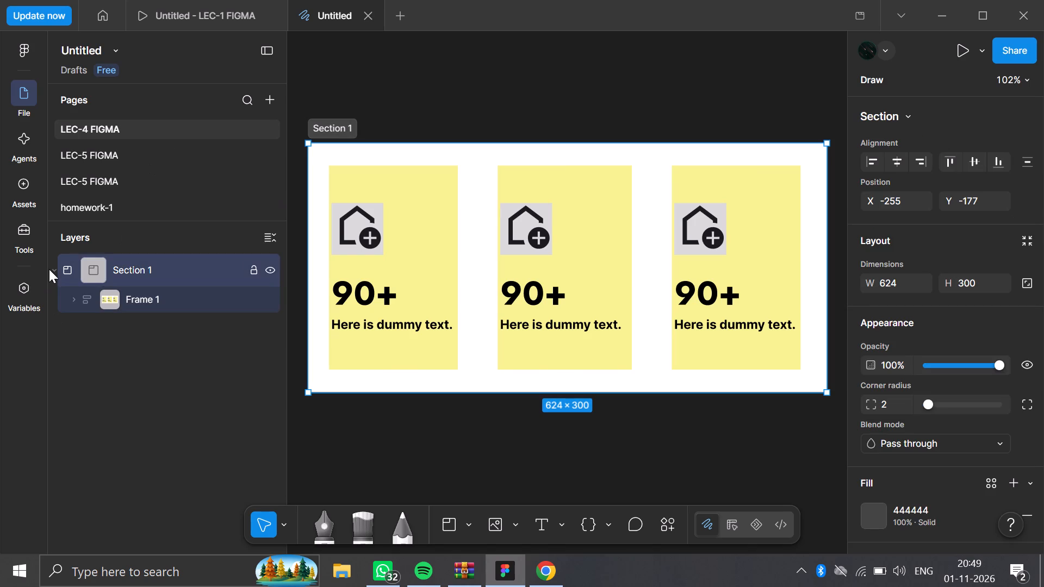
double_click(97, 305)
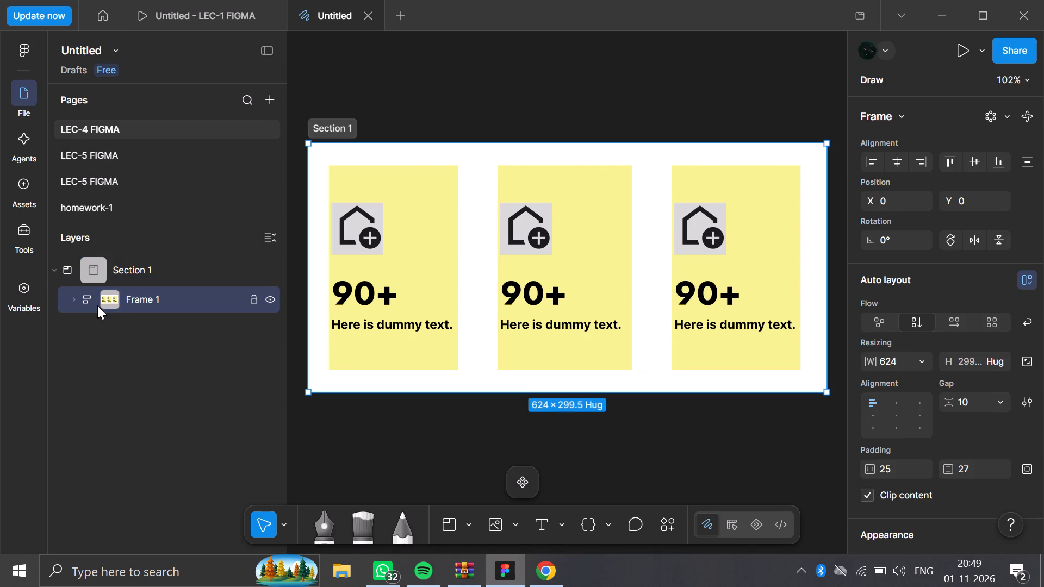
Reorder the pages so that homework-1 sits directly above the last LEC-5 FIGMA page.
left_click_drag(72, 193, 72, 196)
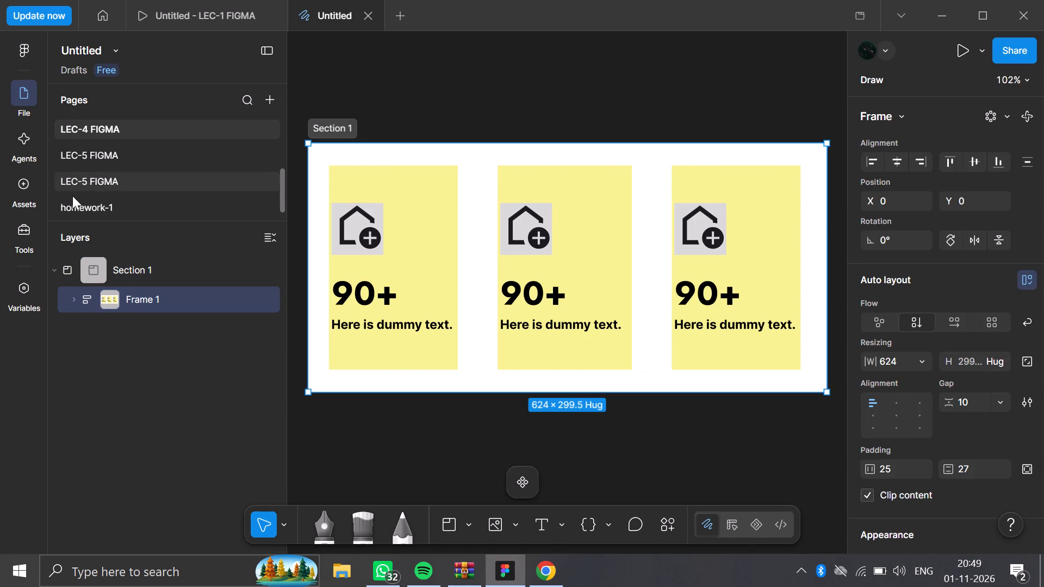
left_click_drag(72, 196, 73, 209)
Return to the homework-1 page, open its name for editing, and view the whole language selection screen.
double_click(73, 209)
double_click(76, 184)
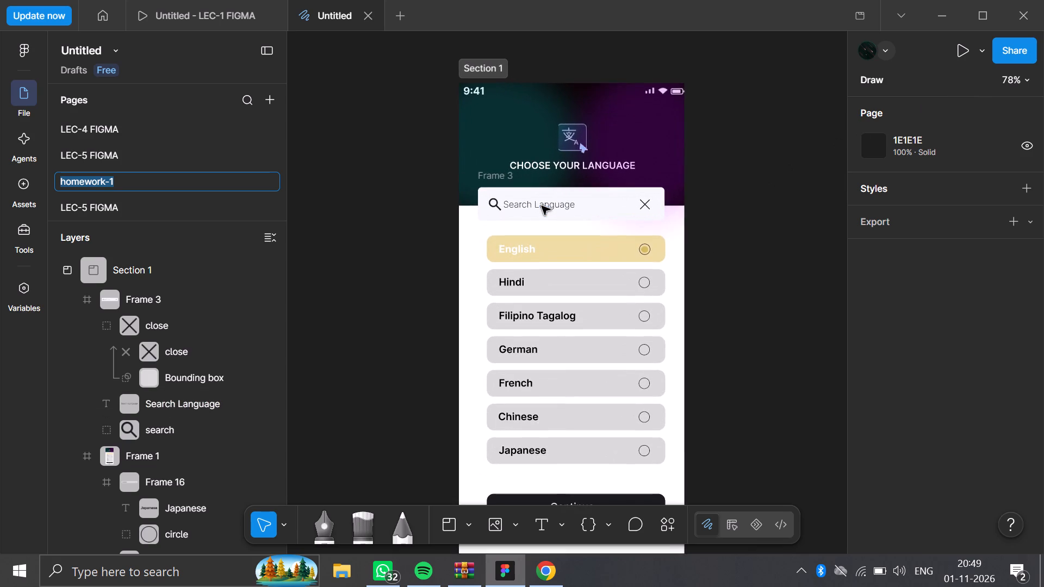
scroll(542, 206, "down", 1)
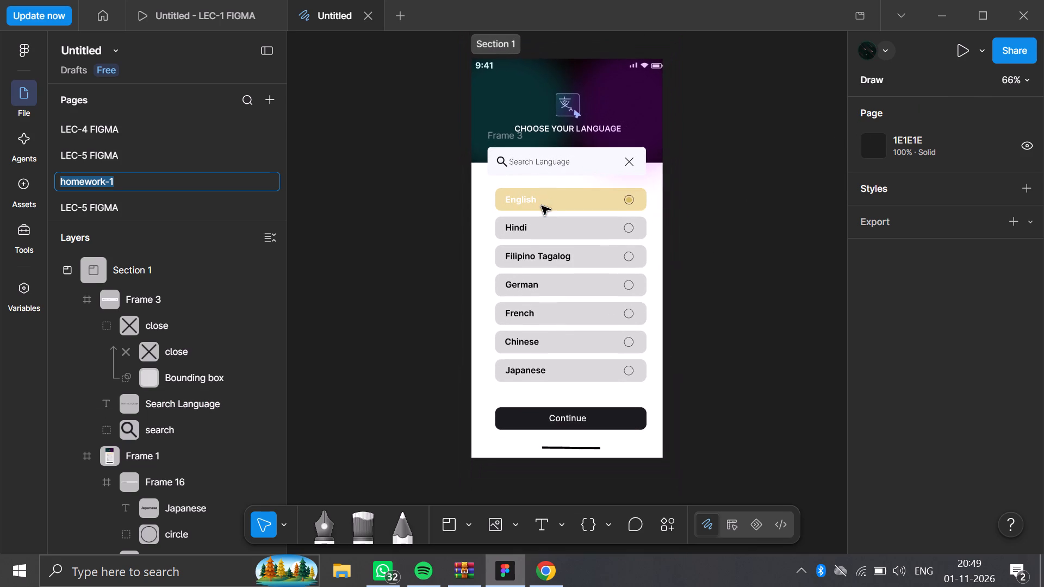